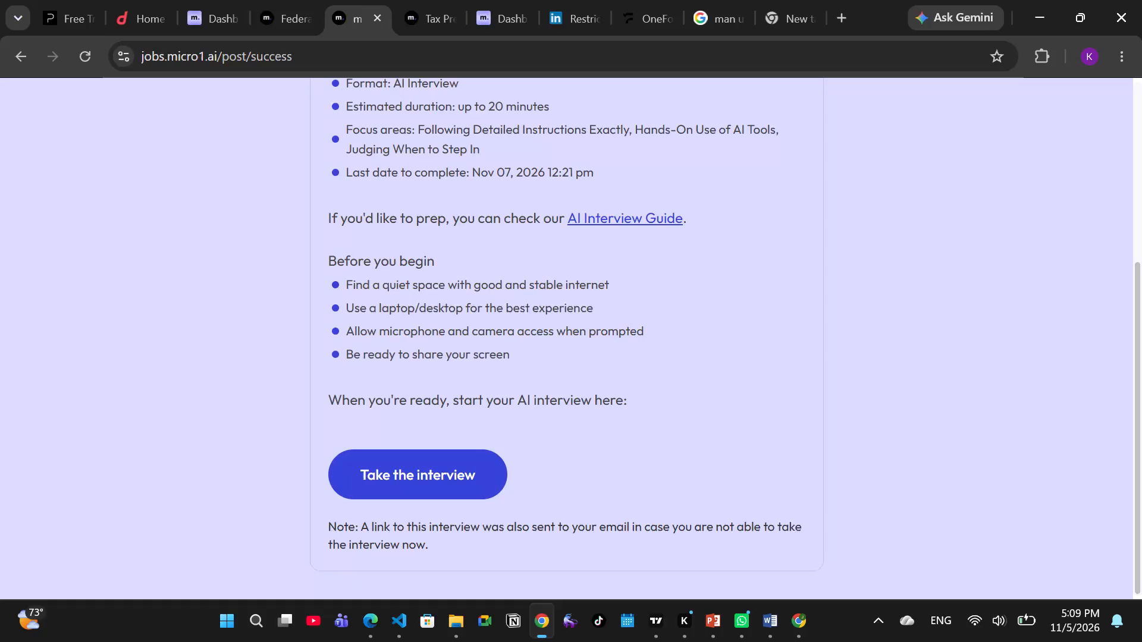
# Open the pending interview for the AI Agent Evaluator application from the micro1 talent dashboard.
pyautogui.scroll(-1, 472, 354)
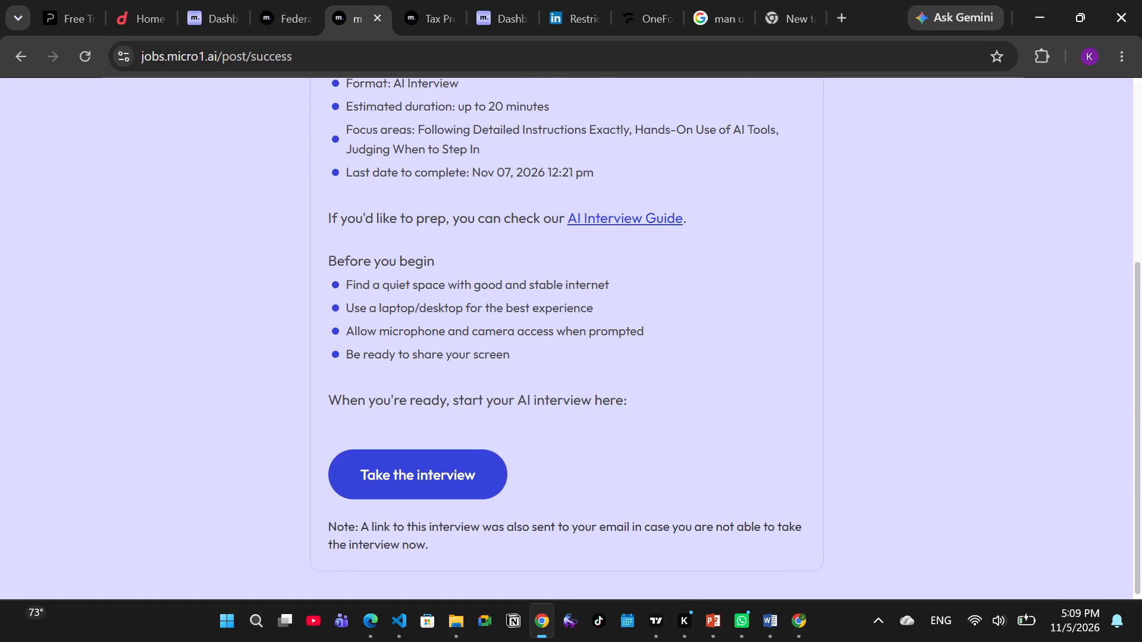
pyautogui.scroll(13, 472, 354)
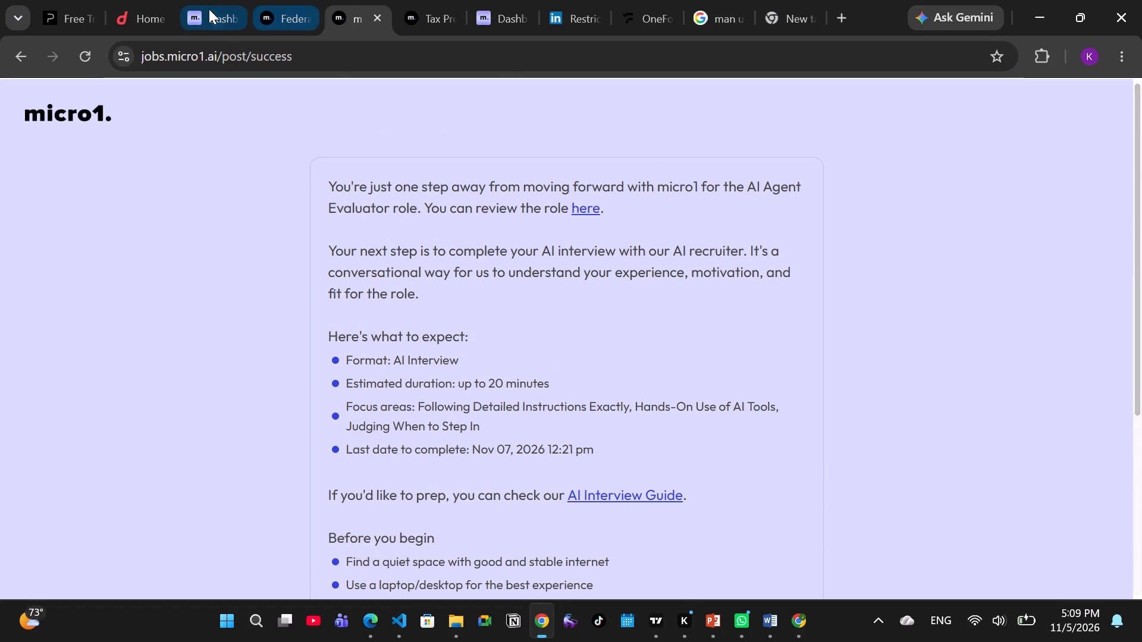
pyautogui.click(205, 8)
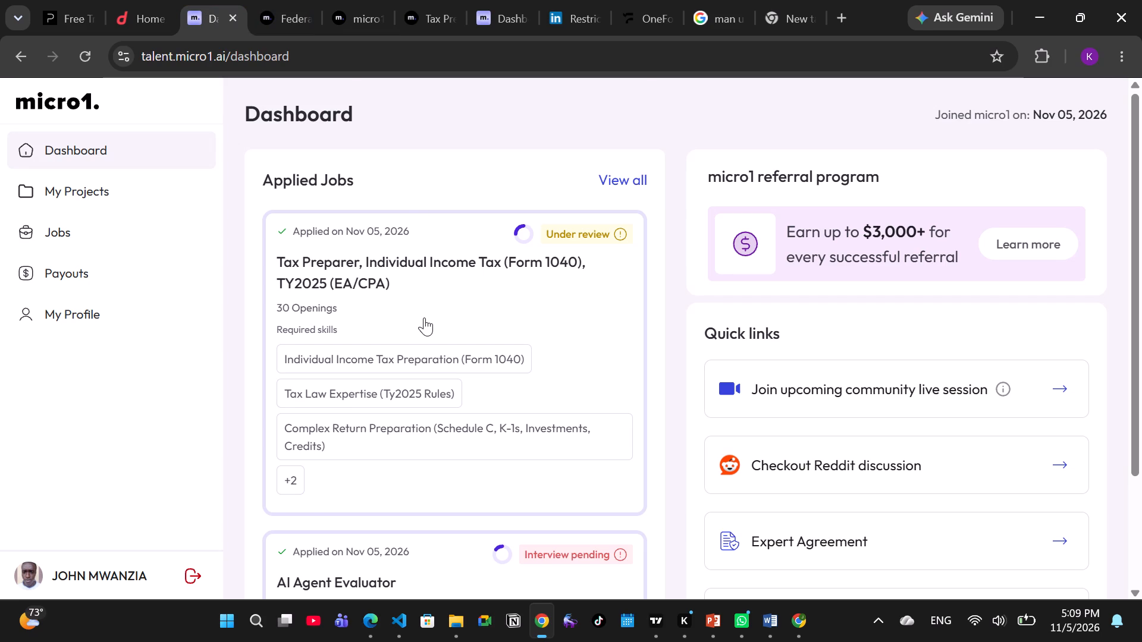
pyautogui.scroll(-3, 424, 317)
pyautogui.scroll(1, 424, 317)
pyautogui.scroll(-1, 424, 317)
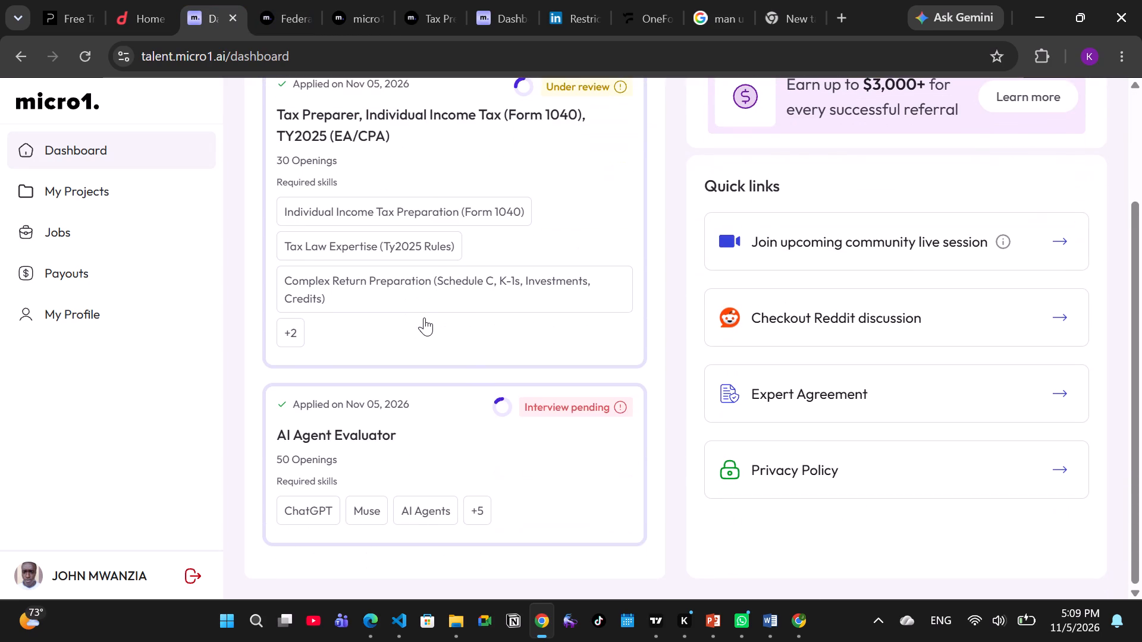
pyautogui.click(593, 404)
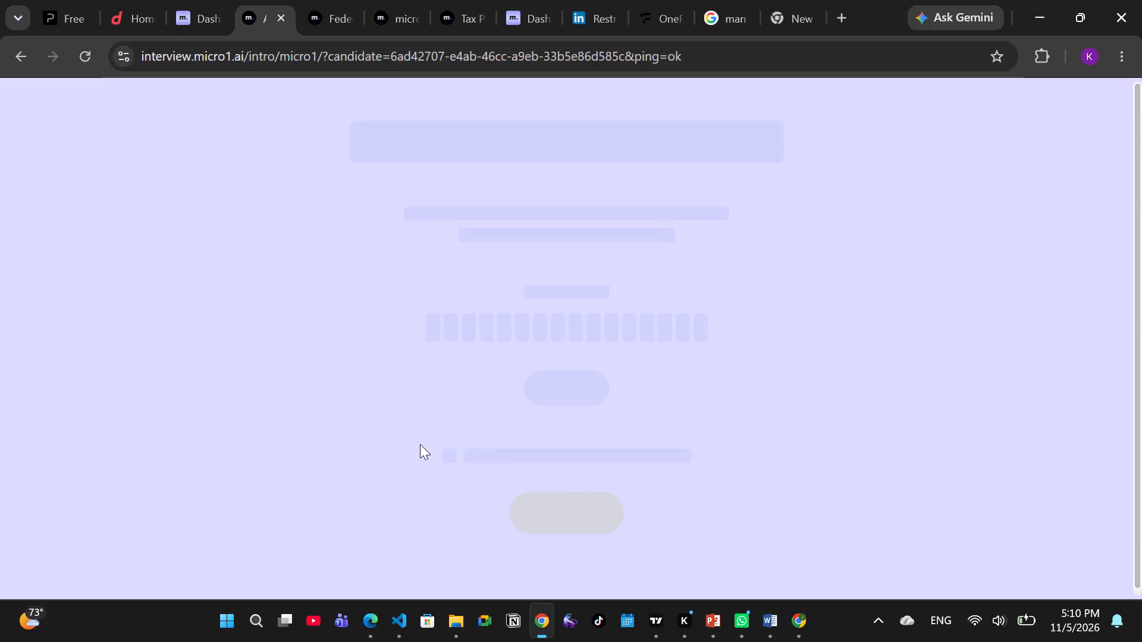
pyautogui.scroll(-3, 626, 452)
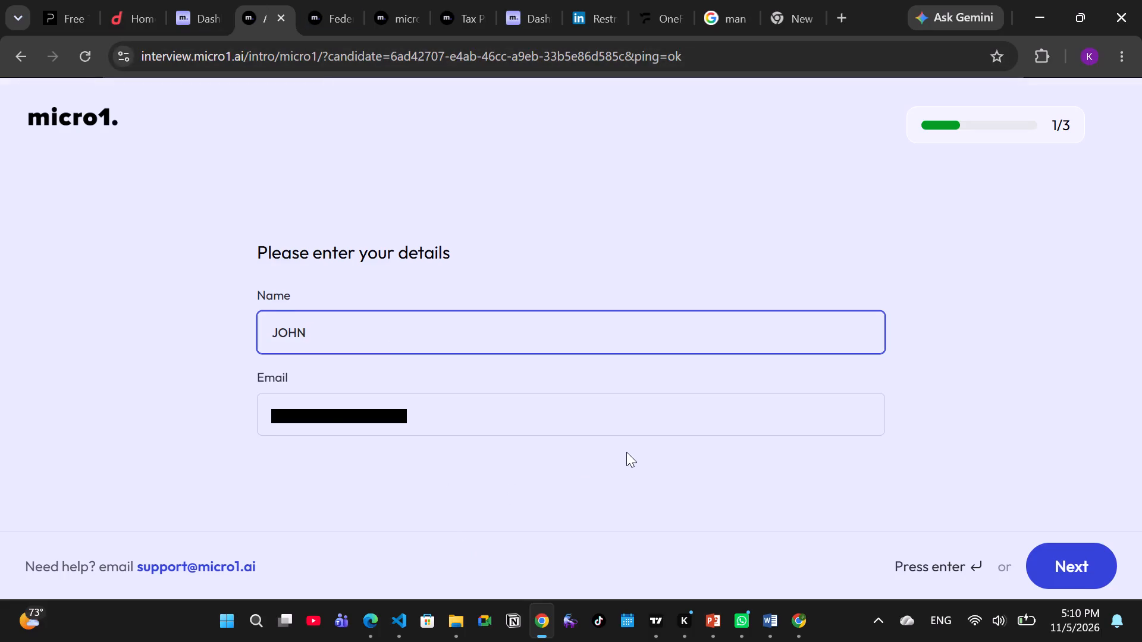
pyautogui.scroll(2, 626, 452)
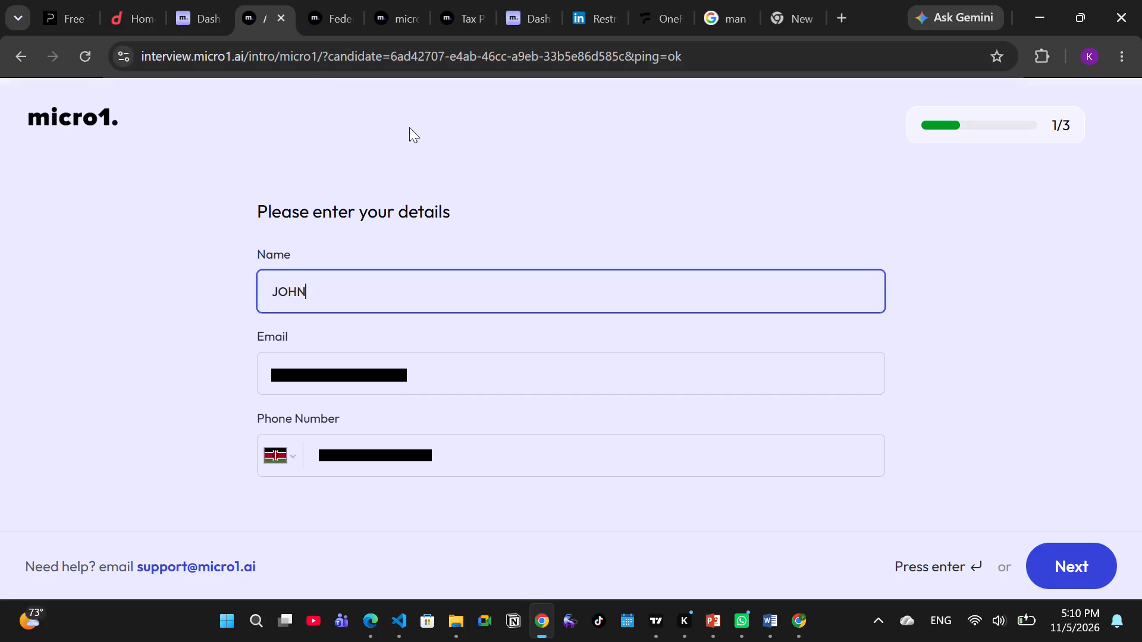
# Review the open Federal Budget Analyst and Tax Preparer application pages, the other micro1 dashboard, the LinkedIn page and the OneForma sign-in page.
pyautogui.click(330, 18)
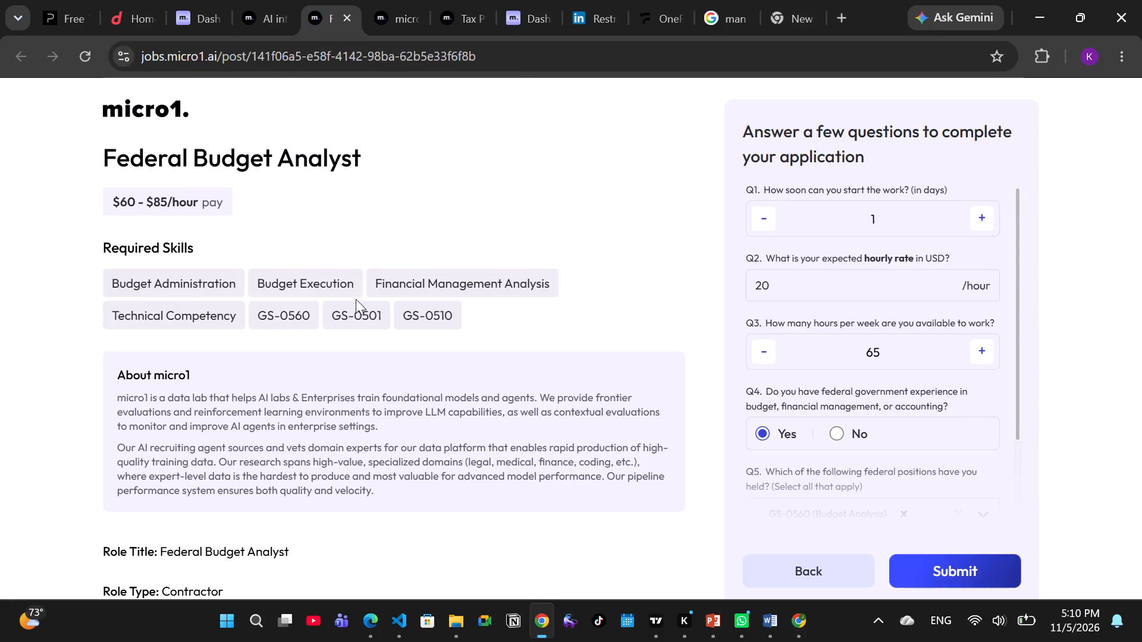
pyautogui.scroll(-5, 357, 338)
pyautogui.scroll(3, 357, 338)
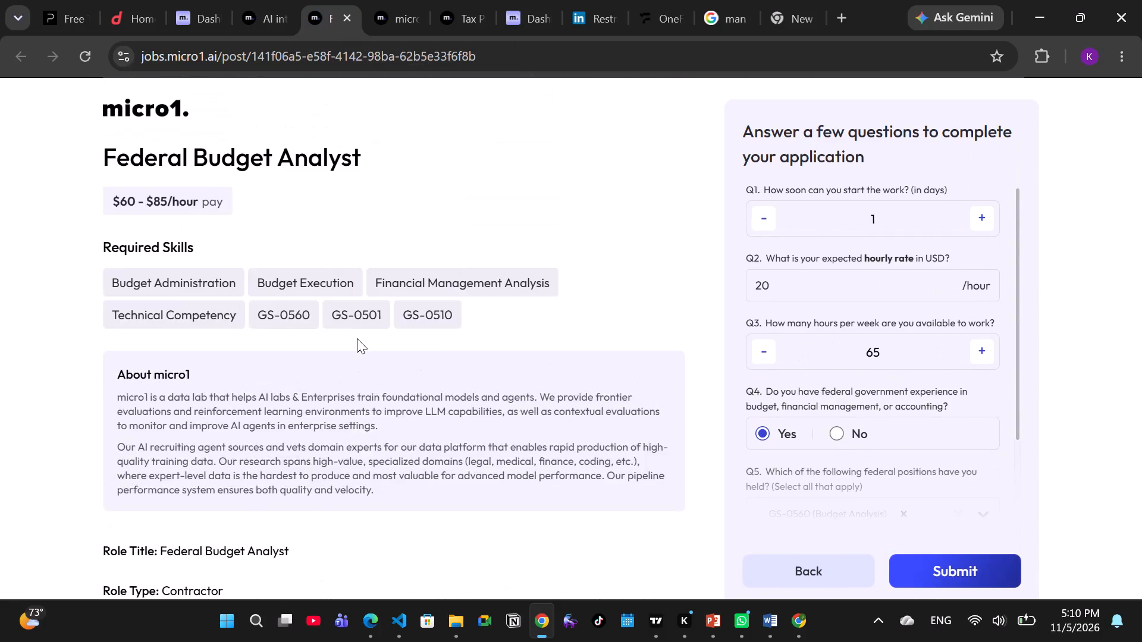
pyautogui.scroll(3, 357, 338)
pyautogui.scroll(-2, 357, 338)
pyautogui.scroll(3, 357, 338)
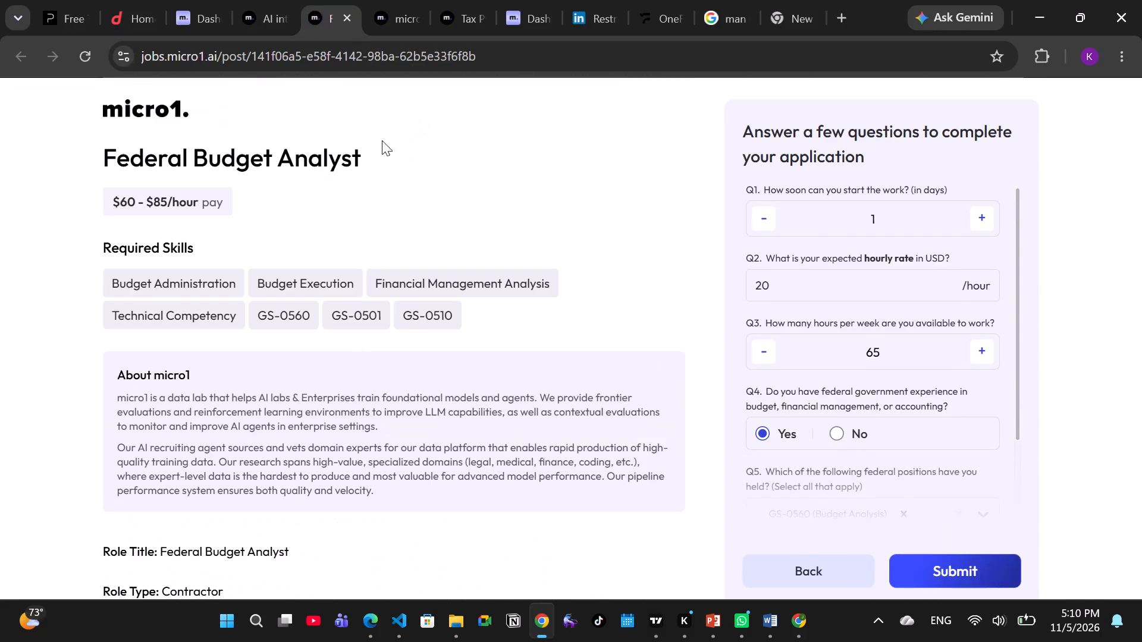
pyautogui.click(386, 17)
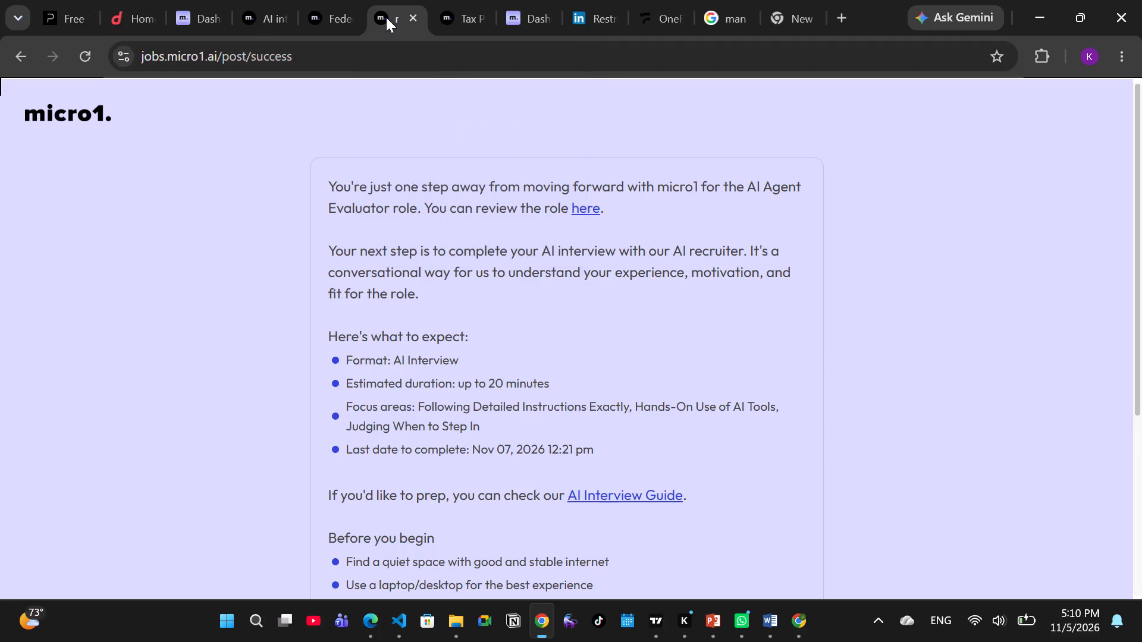
pyautogui.click(451, 27)
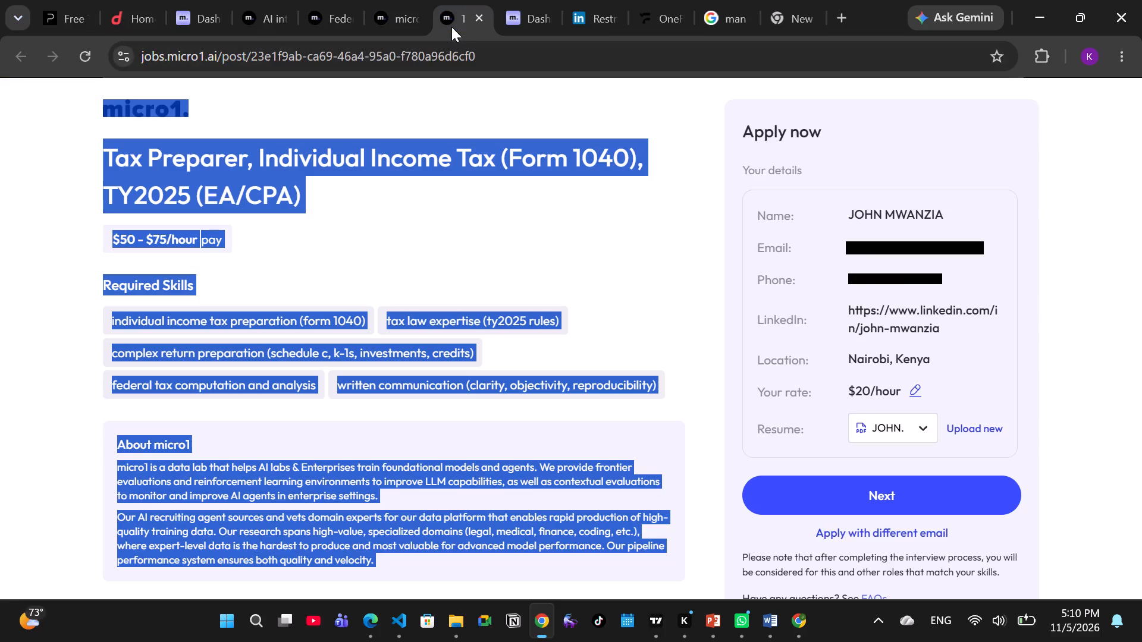
pyautogui.click(528, 20)
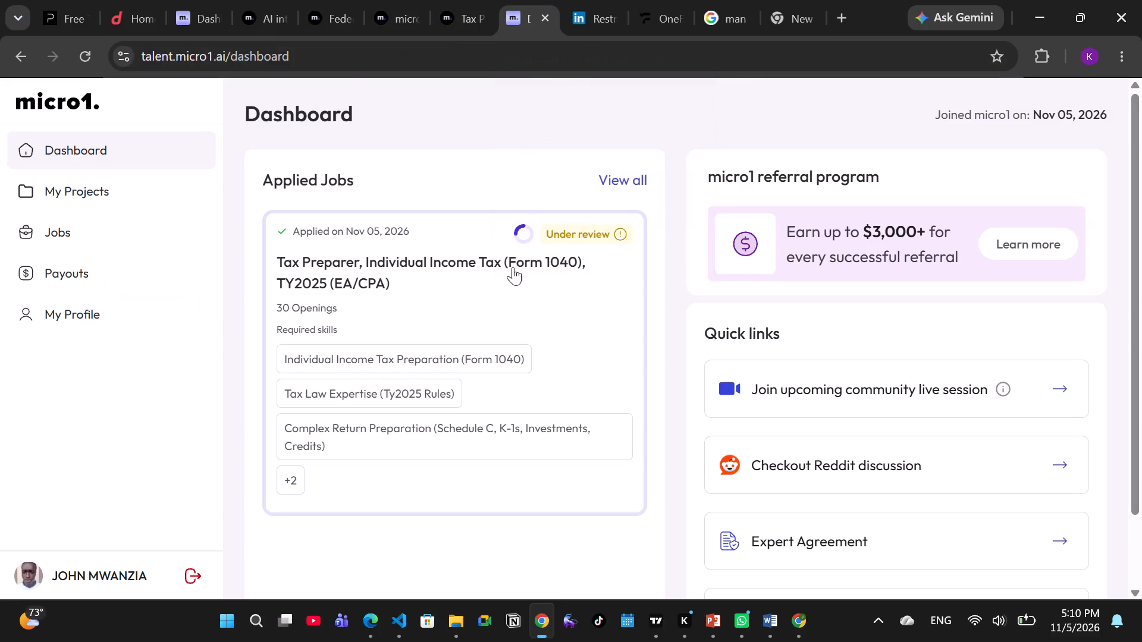
pyautogui.scroll(-2, 508, 288)
pyautogui.scroll(2, 508, 288)
pyautogui.click(600, 20)
pyautogui.scroll(-2, 492, 353)
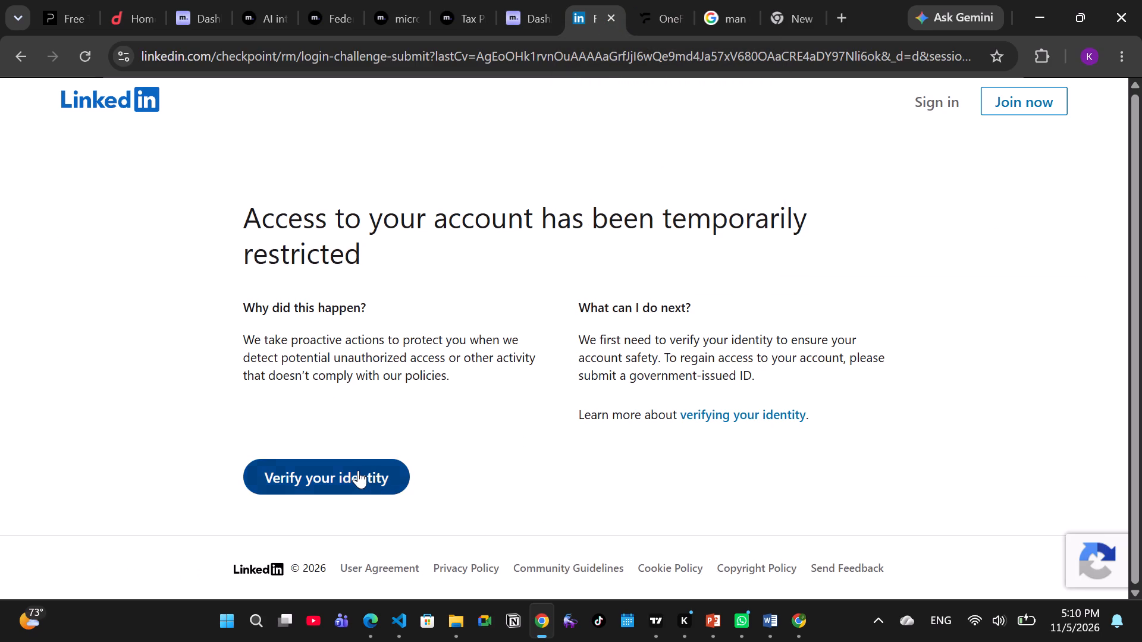
pyautogui.scroll(-3, 701, 539)
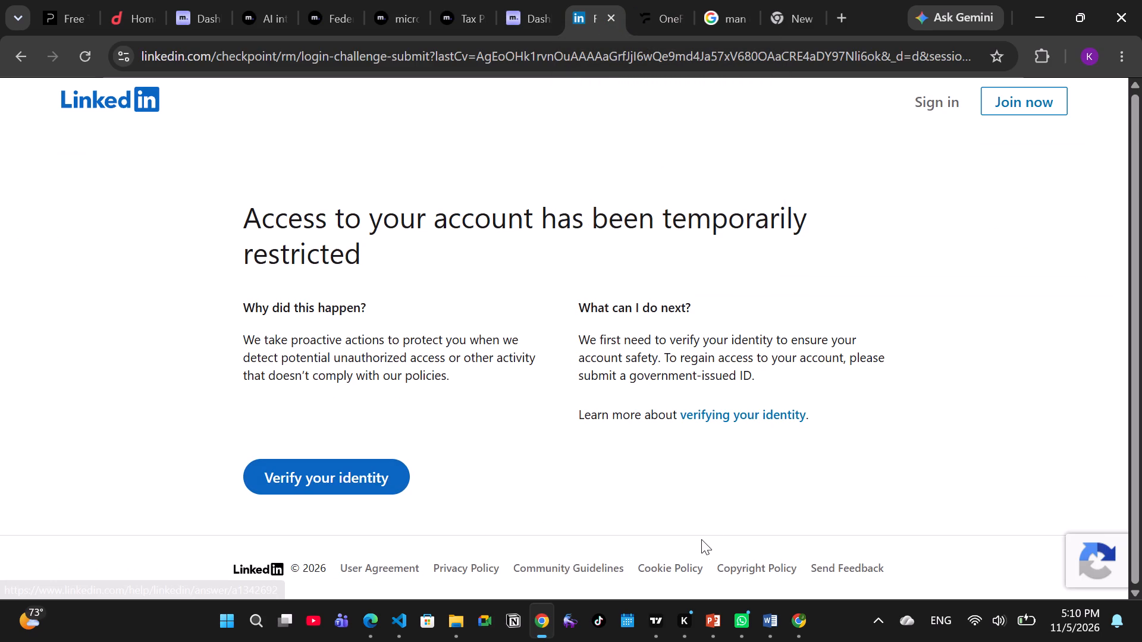
pyautogui.click(665, 22)
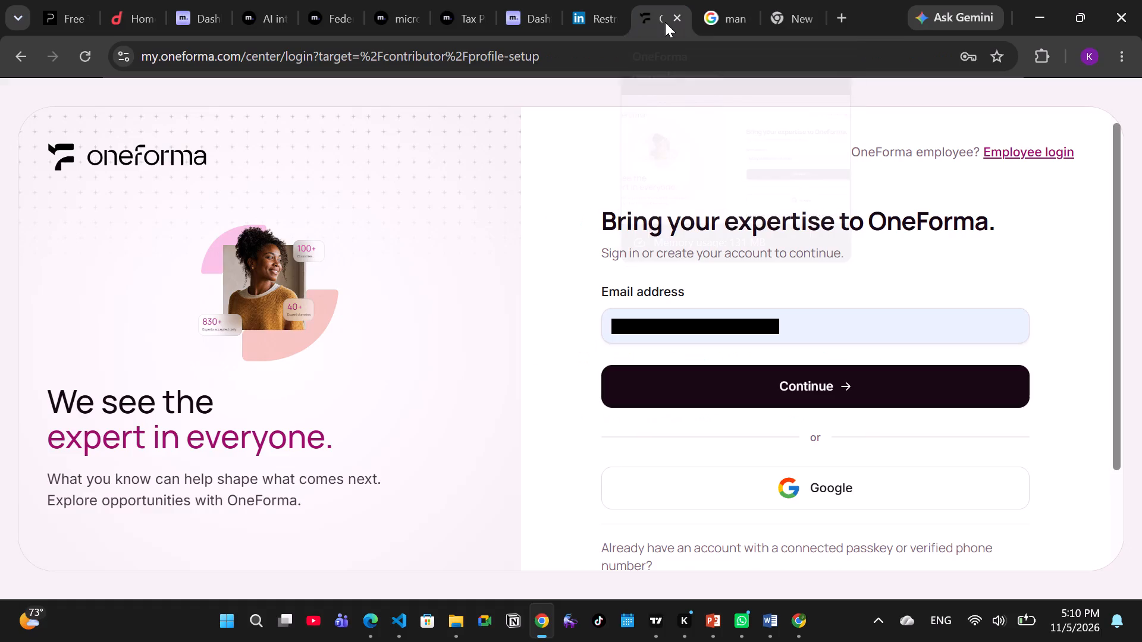
pyautogui.scroll(-2, 692, 325)
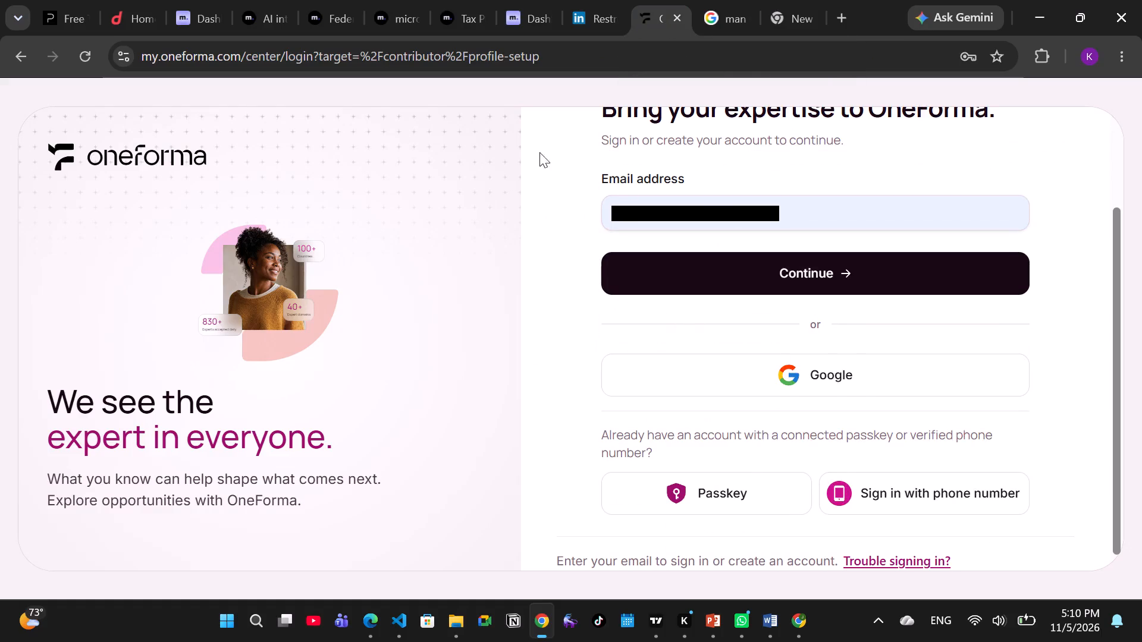
pyautogui.scroll(3, 730, 223)
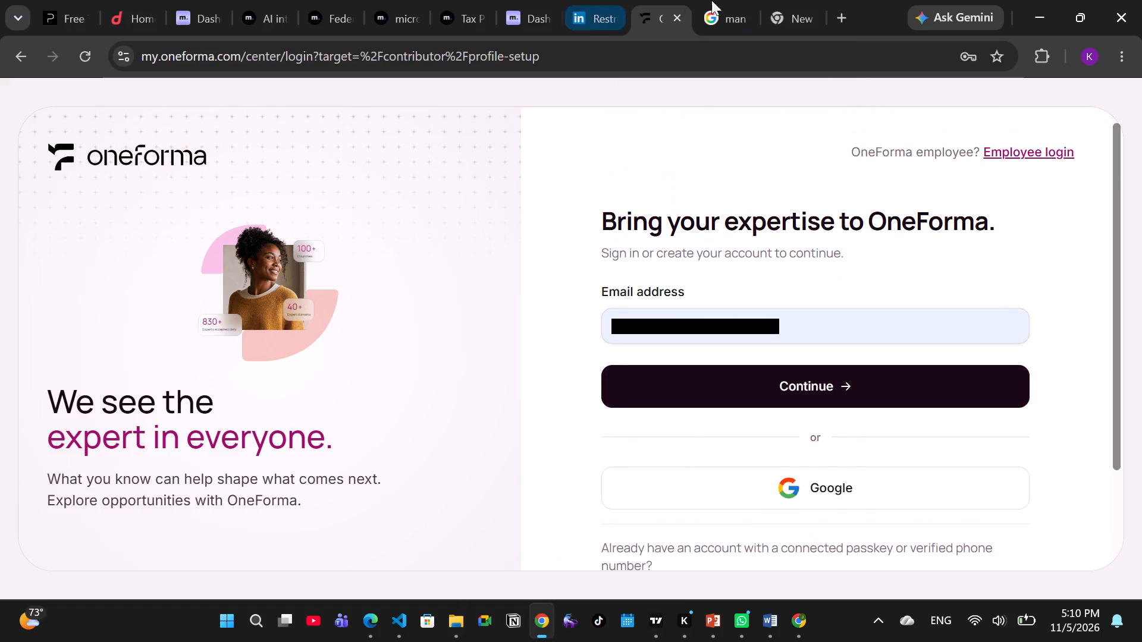
# Look over the "man utd vs roma" Google search results and close that page.
pyautogui.click(736, 16)
pyautogui.scroll(-1, 619, 322)
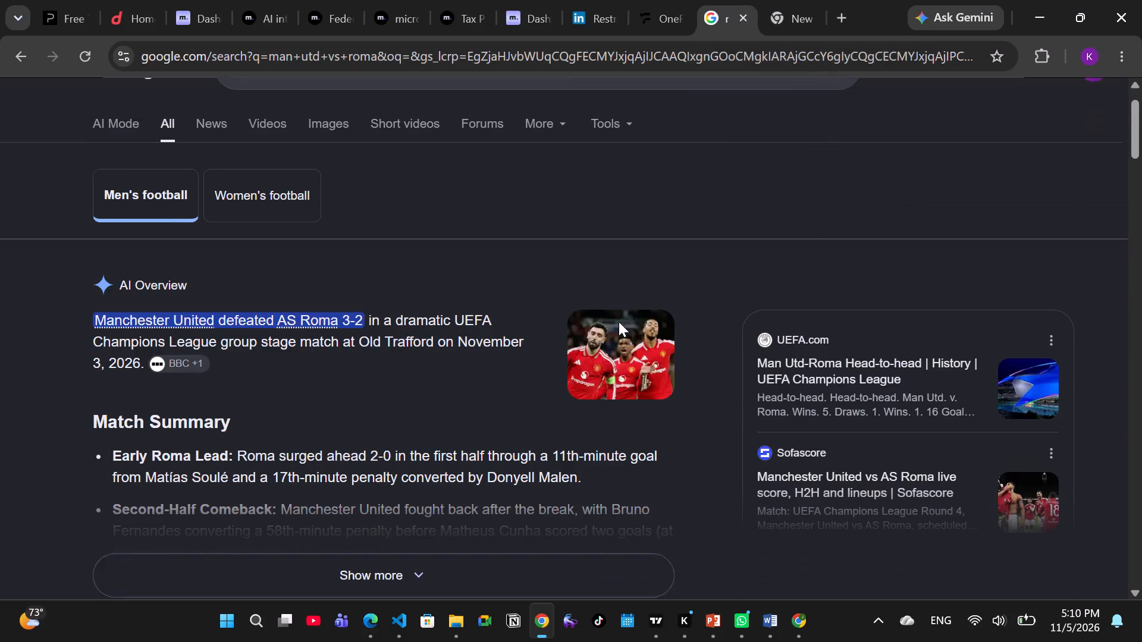
pyautogui.scroll(-2, 619, 322)
pyautogui.scroll(3, 619, 322)
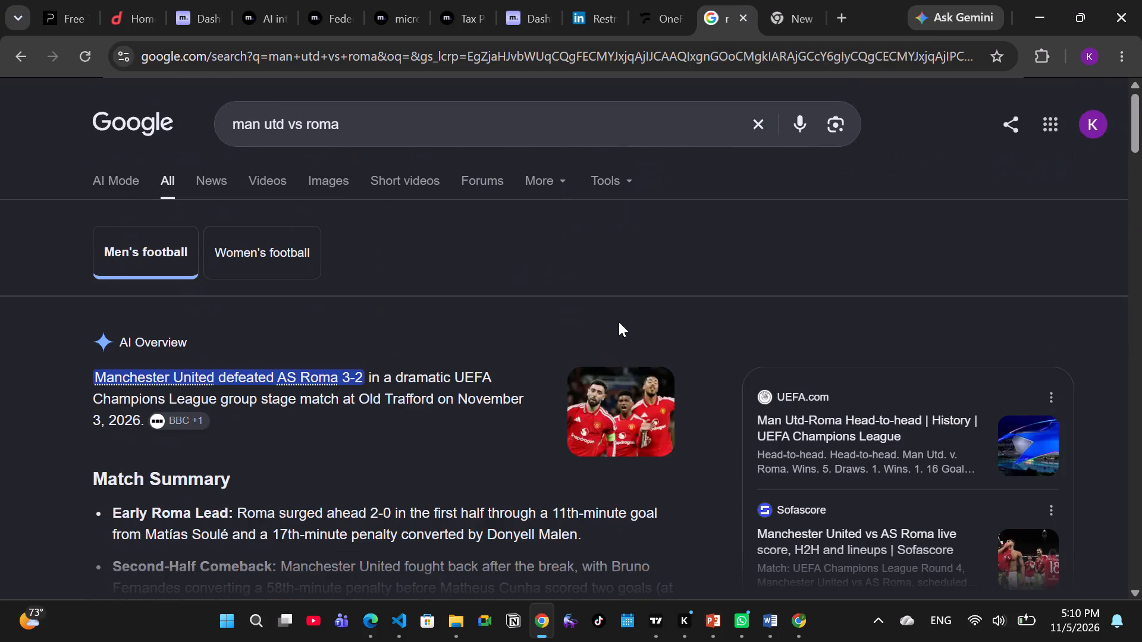
pyautogui.click(749, 15)
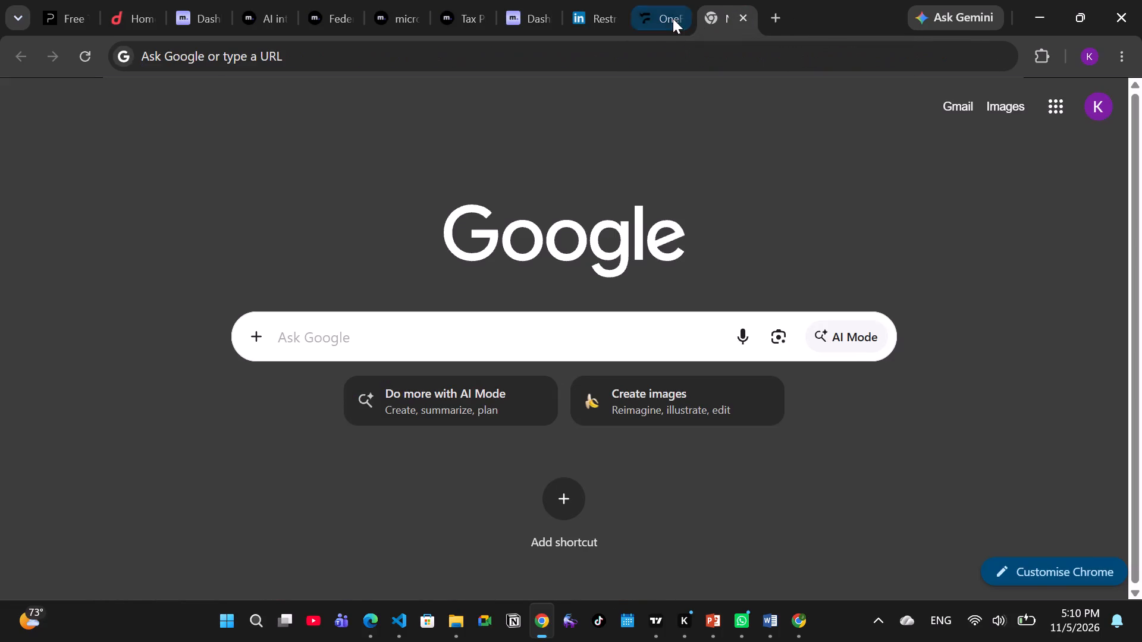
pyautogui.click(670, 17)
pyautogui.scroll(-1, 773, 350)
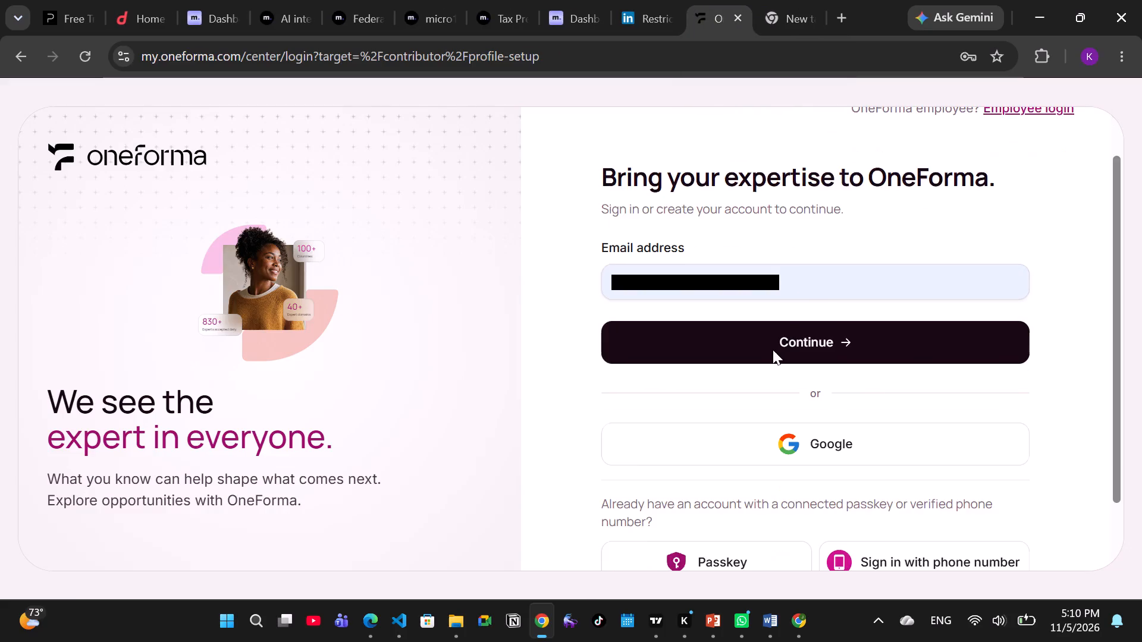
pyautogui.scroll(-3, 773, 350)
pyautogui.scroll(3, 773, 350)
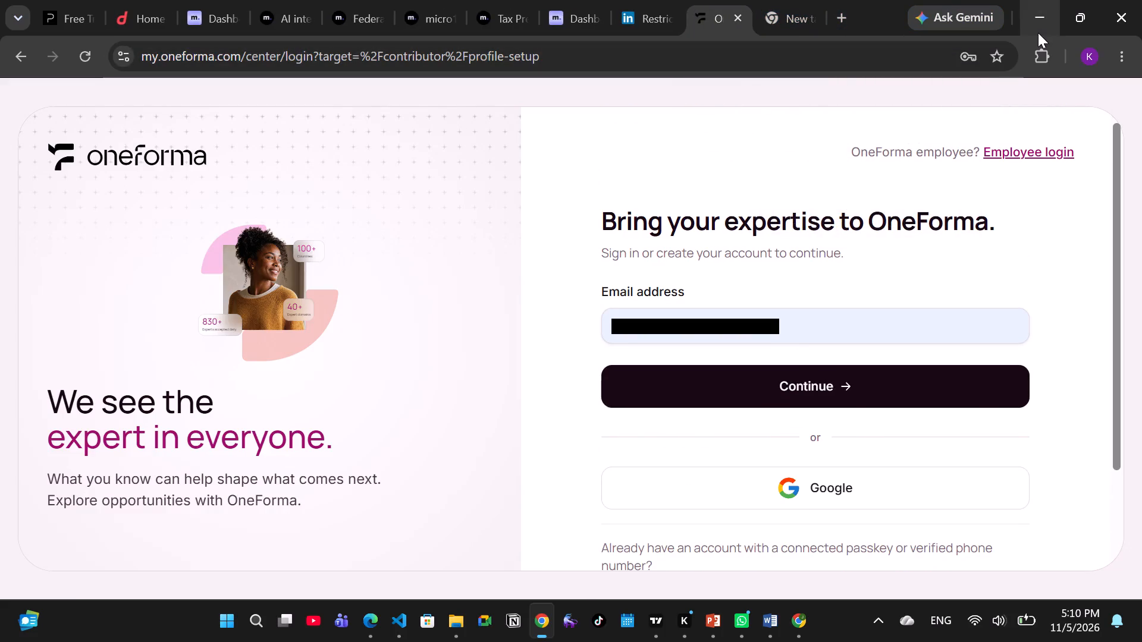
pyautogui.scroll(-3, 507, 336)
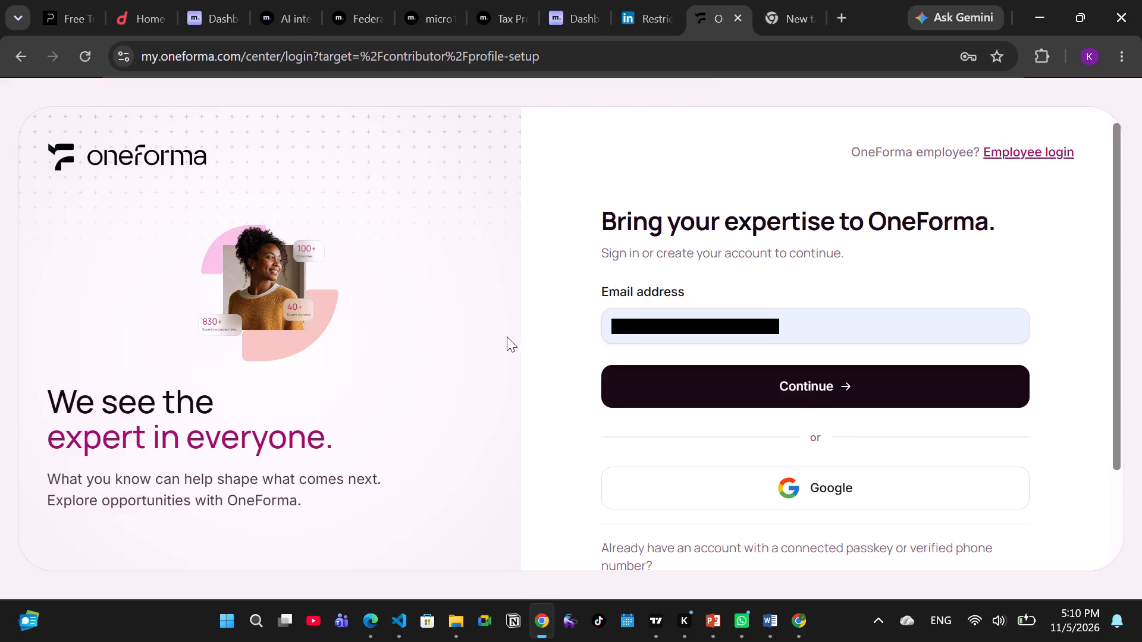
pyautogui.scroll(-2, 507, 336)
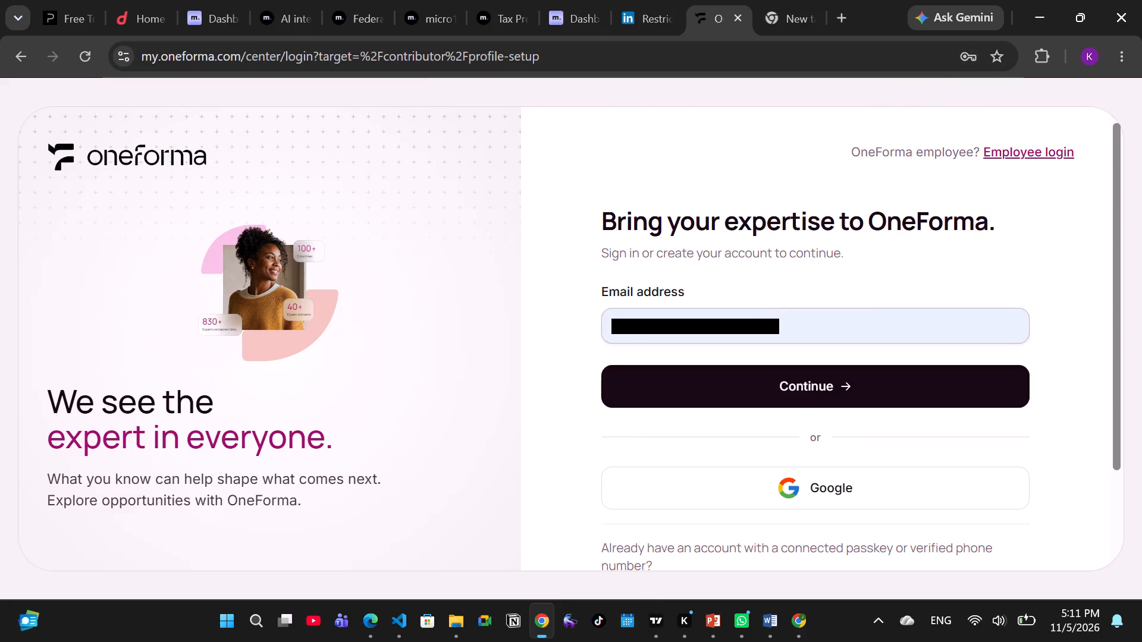
# Switch to the second Chrome profile named John, the one with the green avatar.
pyautogui.click(1133, 57)
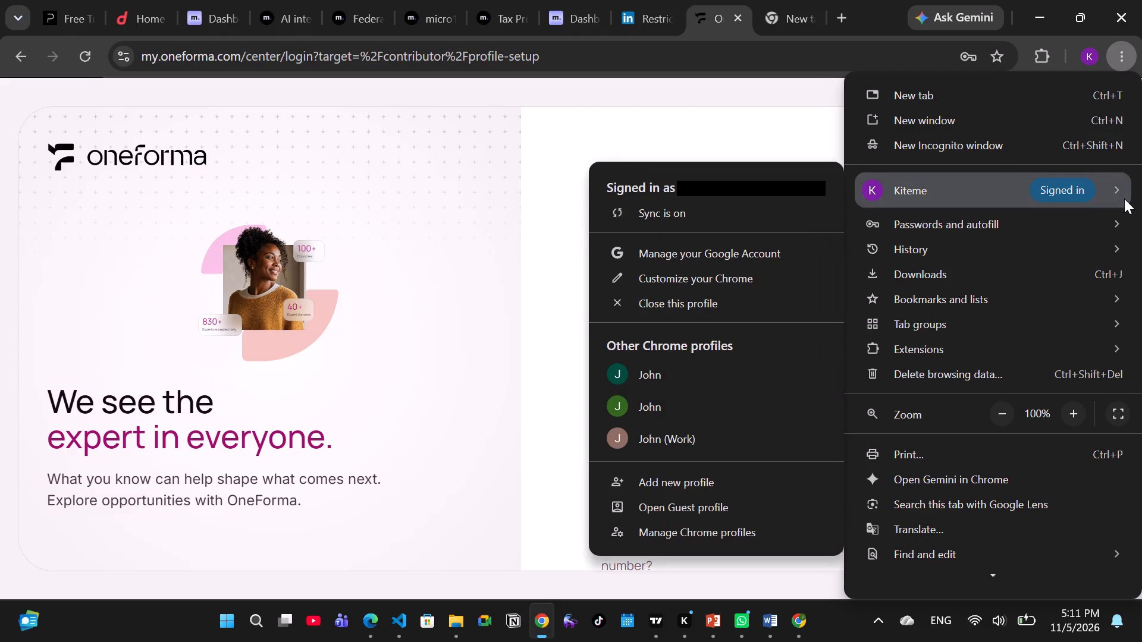
pyautogui.click(665, 410)
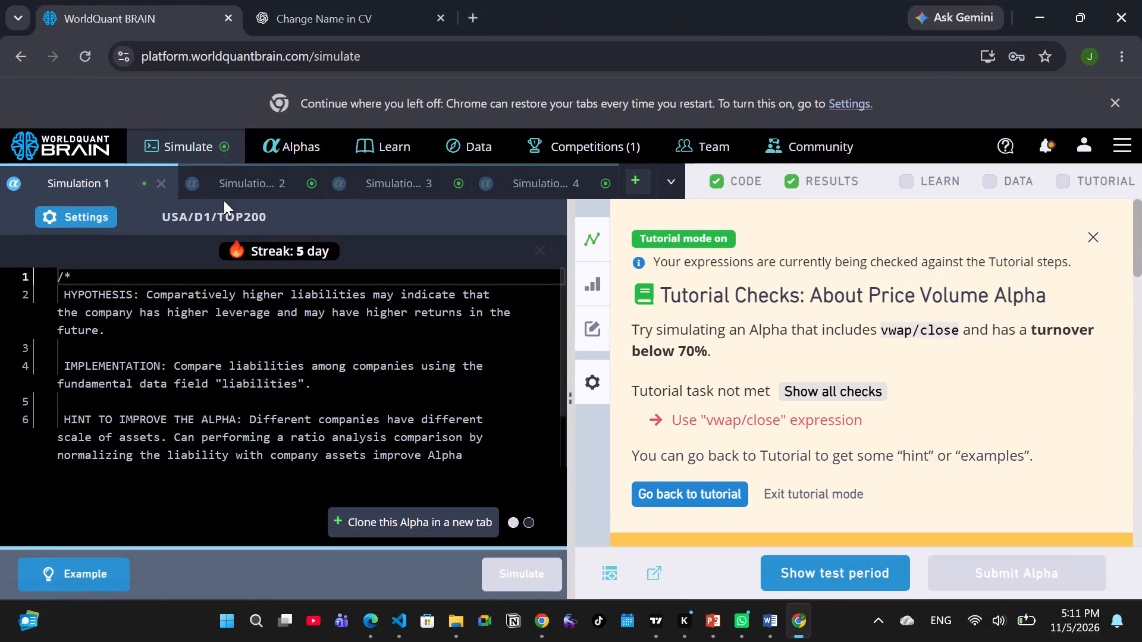
# Examine the submitted and unsubmitted Alphas lists in WorldQuant BRAIN.
pyautogui.click(321, 13)
pyautogui.click(148, 15)
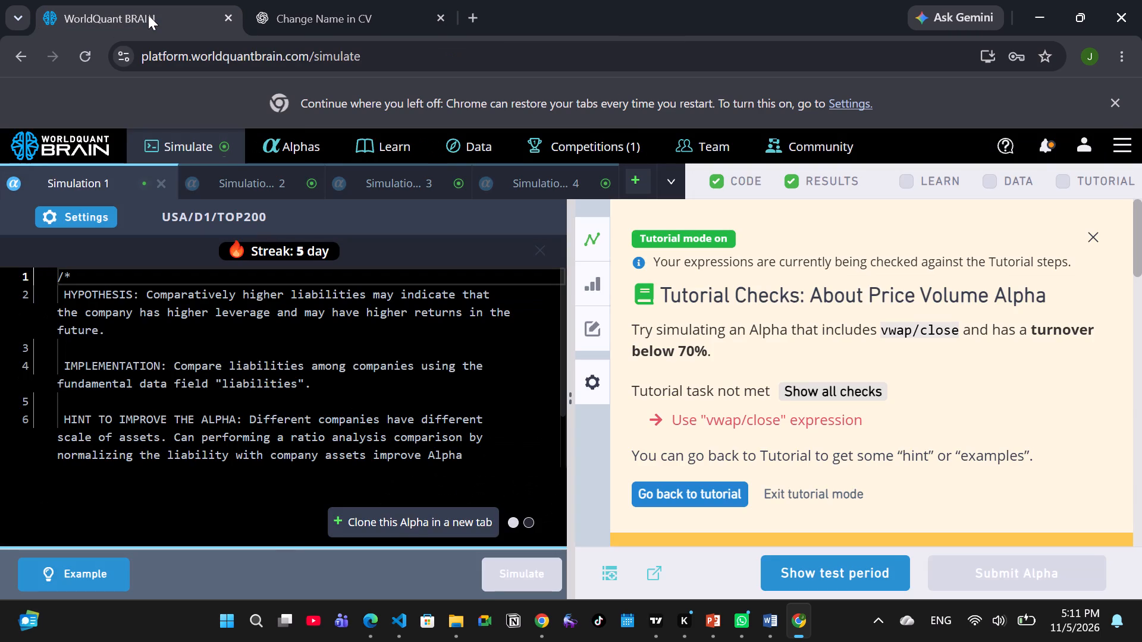
pyautogui.click(269, 143)
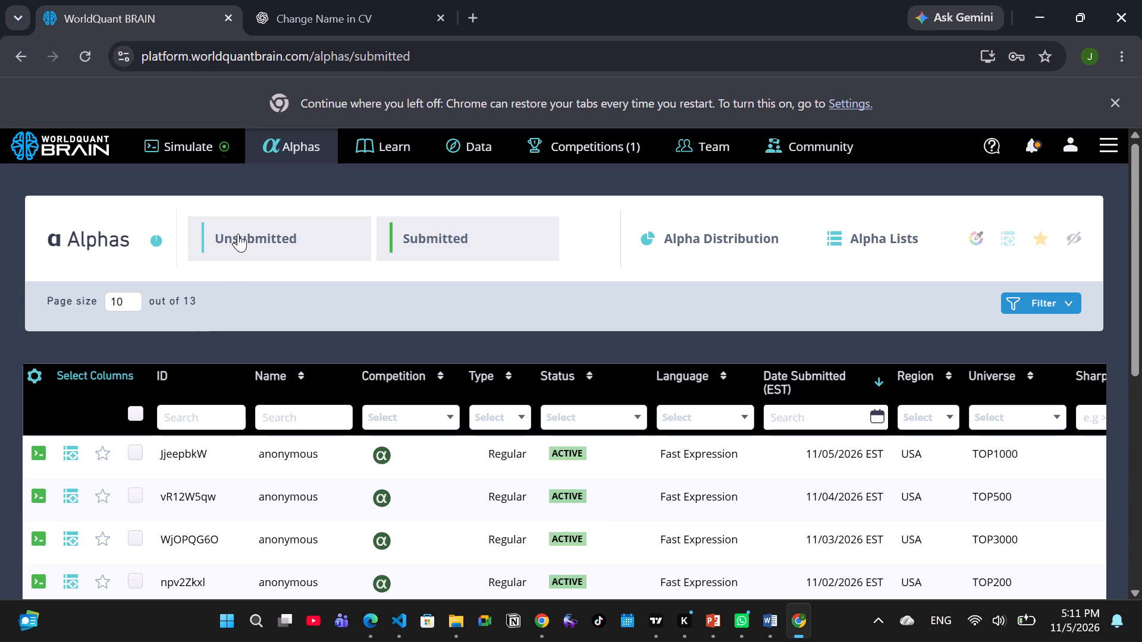
pyautogui.click(238, 234)
pyautogui.scroll(-1, 438, 413)
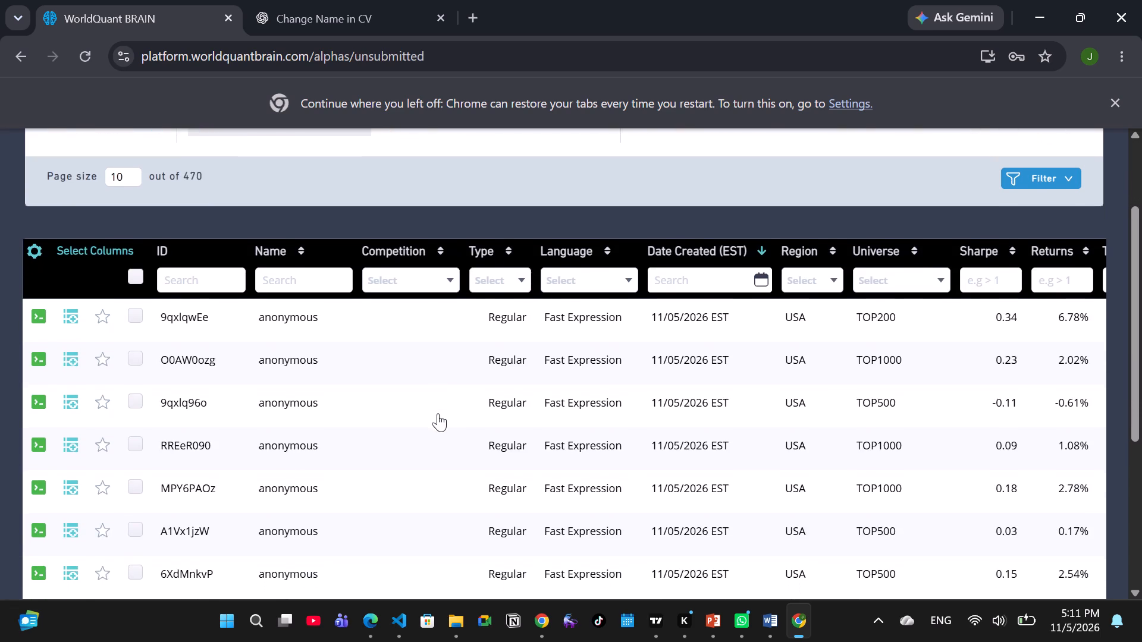
pyautogui.scroll(5, 438, 413)
# Set Simulation 1's neutralization to None in its simulation settings and apply the change.
pyautogui.click(186, 140)
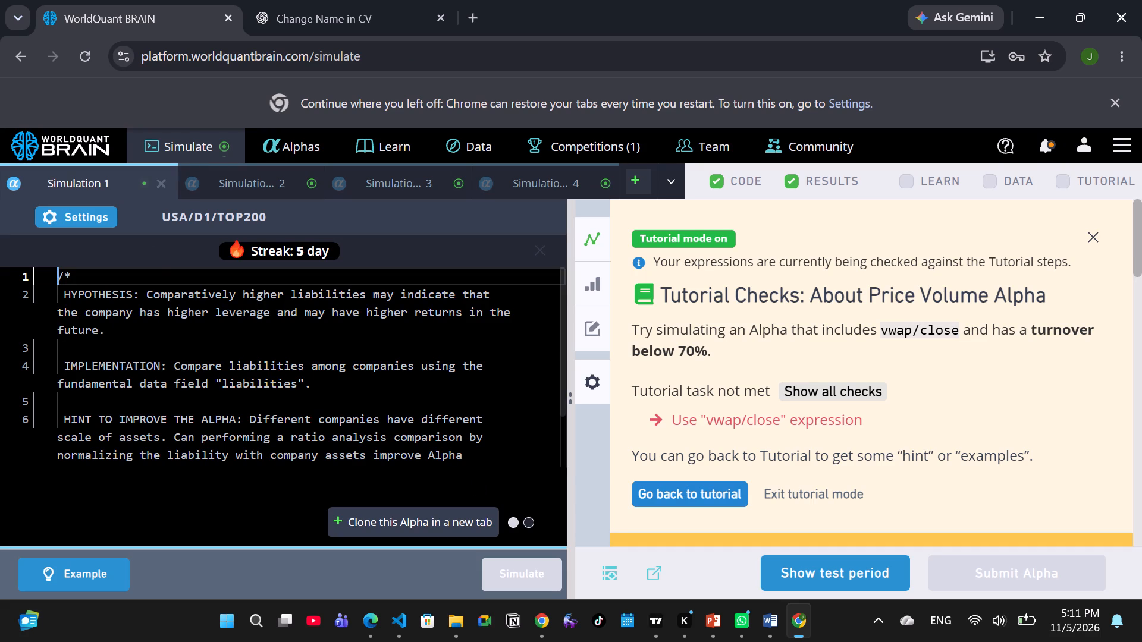
pyautogui.click(104, 224)
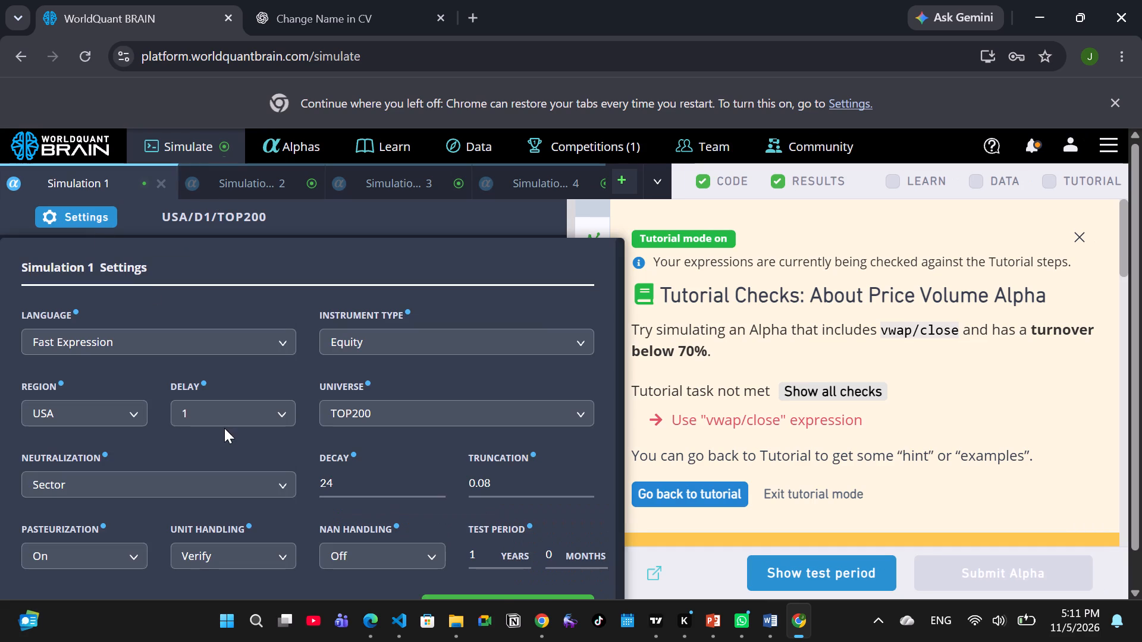
pyautogui.click(230, 490)
pyautogui.click(112, 518)
pyautogui.click(484, 594)
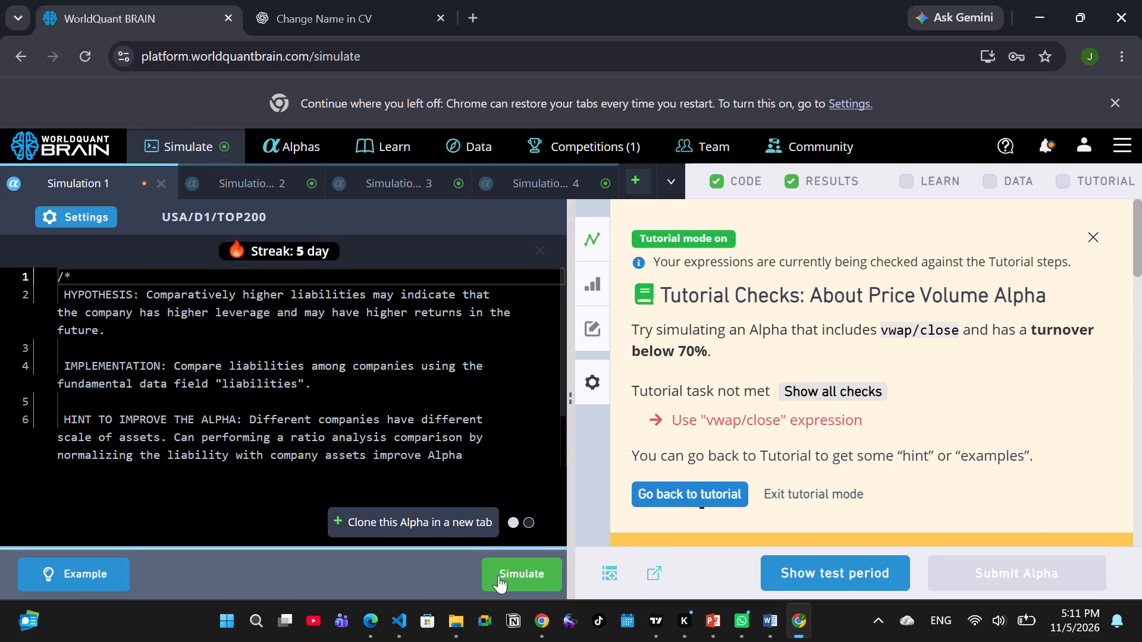
# Run Simulation 1, the liabilities-based Alpha, with its current settings.
pyautogui.click(498, 575)
# Set Simulation 2's universe to TOP3000 in its settings, apply the change and run the simulation.
pyautogui.click(257, 170)
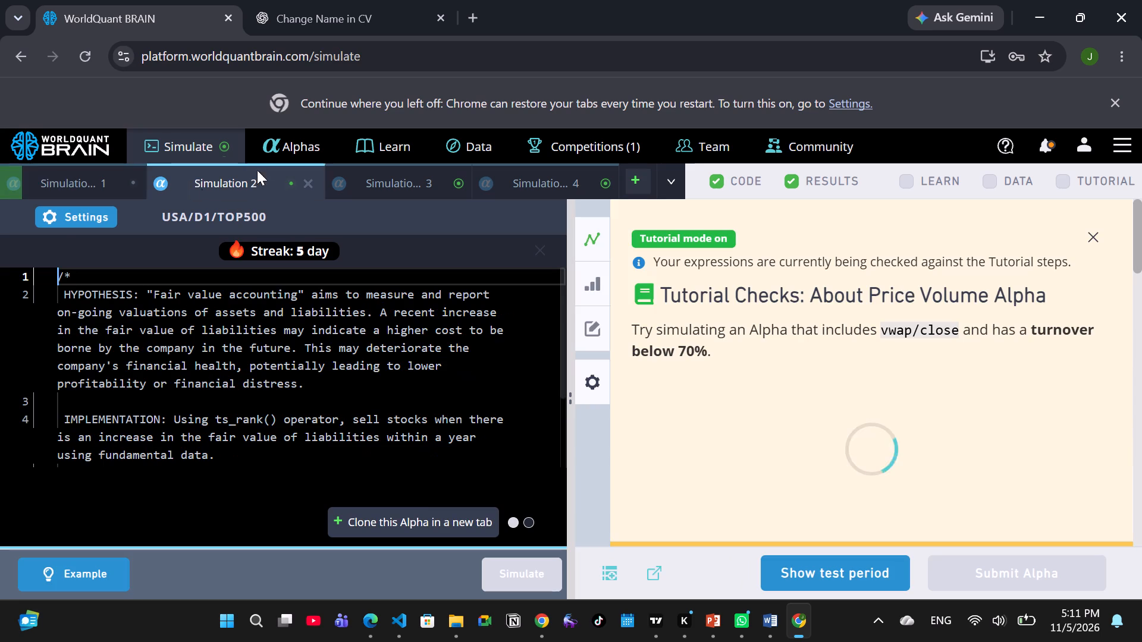
pyautogui.click(55, 216)
pyautogui.scroll(-4, 318, 391)
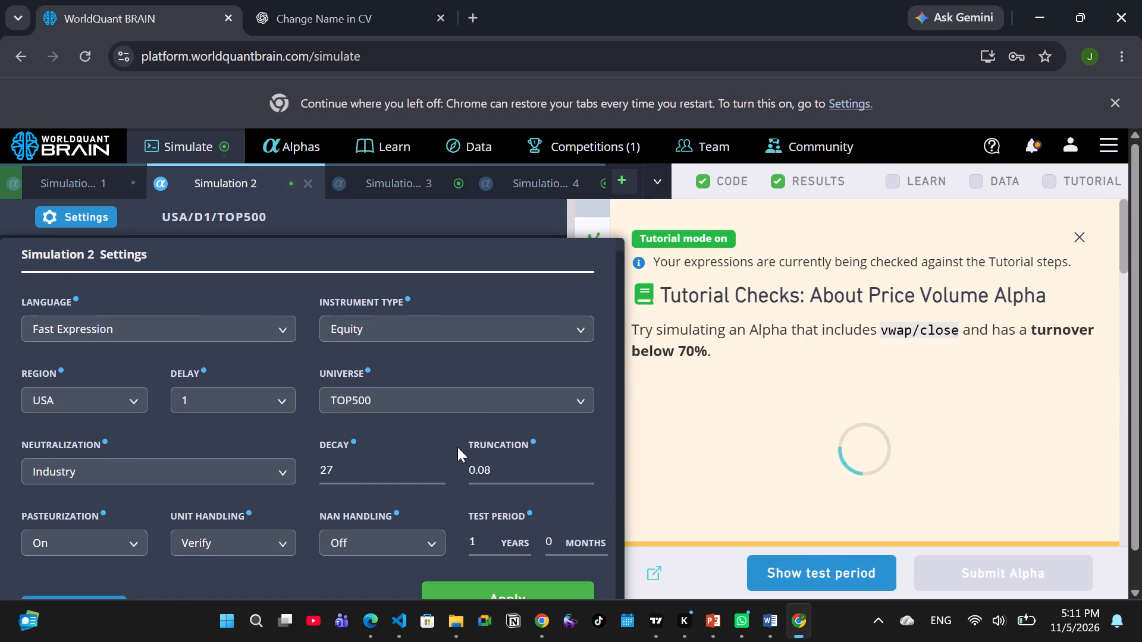
pyautogui.click(478, 407)
pyautogui.click(390, 443)
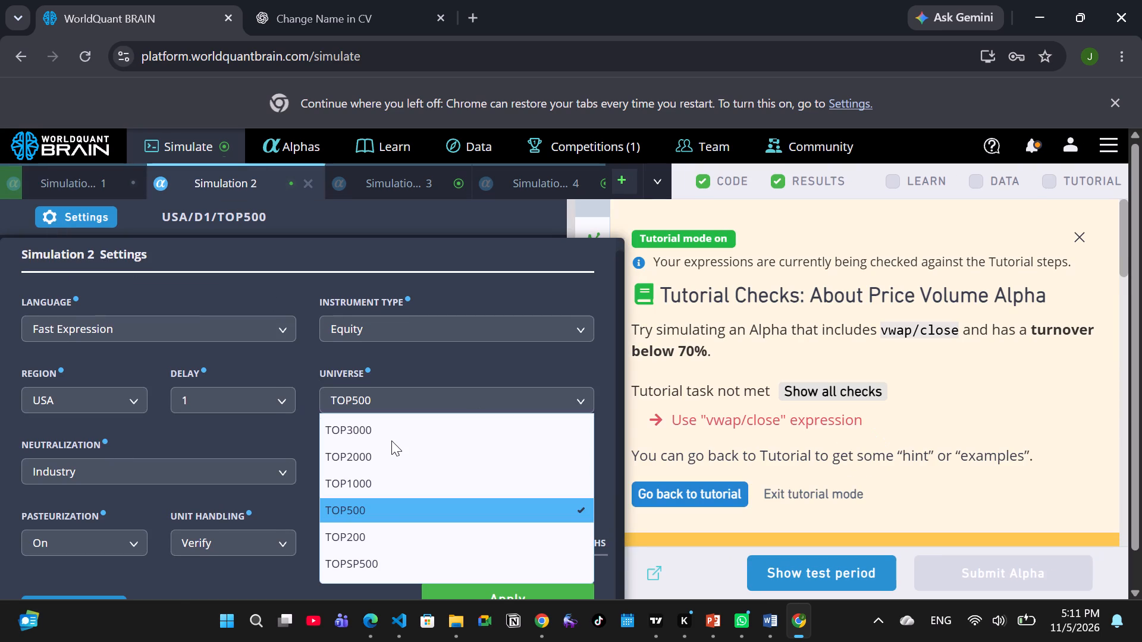
pyautogui.click(399, 434)
pyautogui.scroll(-3, 485, 505)
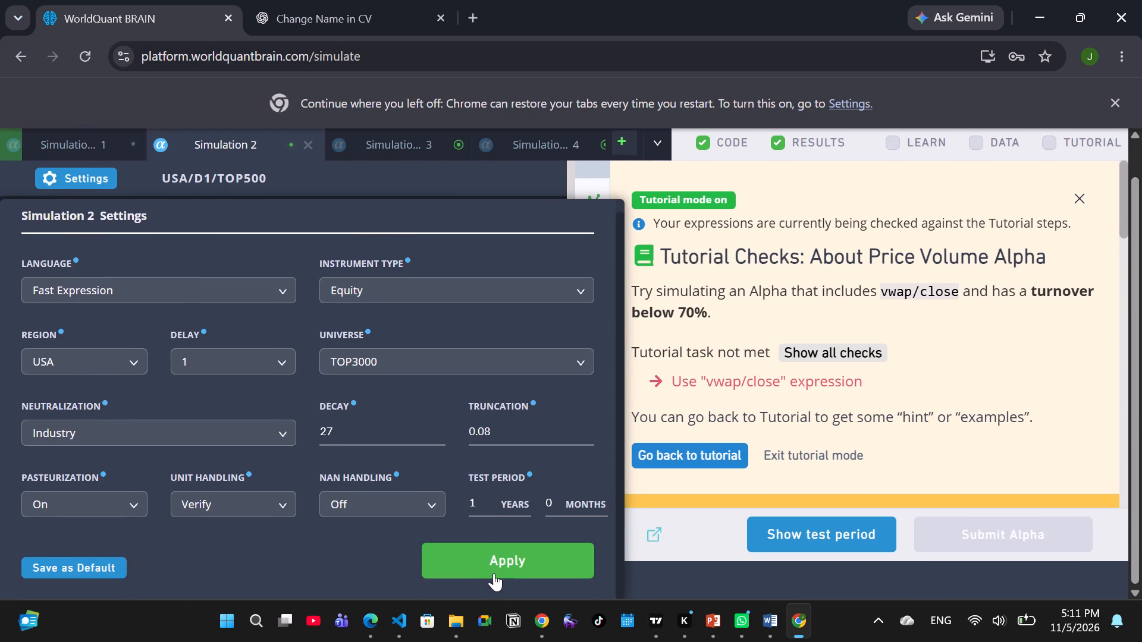
pyautogui.click(494, 572)
pyautogui.click(494, 572)
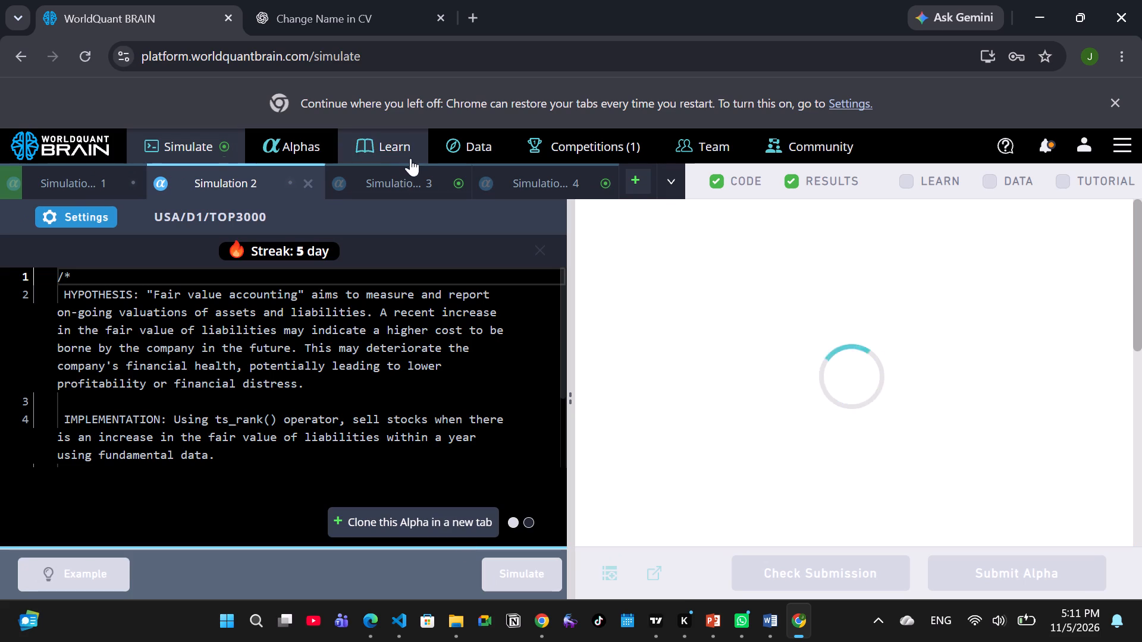
# Set Simulation 3's universe to TOP2000 in its settings, apply the change and run the simulation.
pyautogui.click(387, 191)
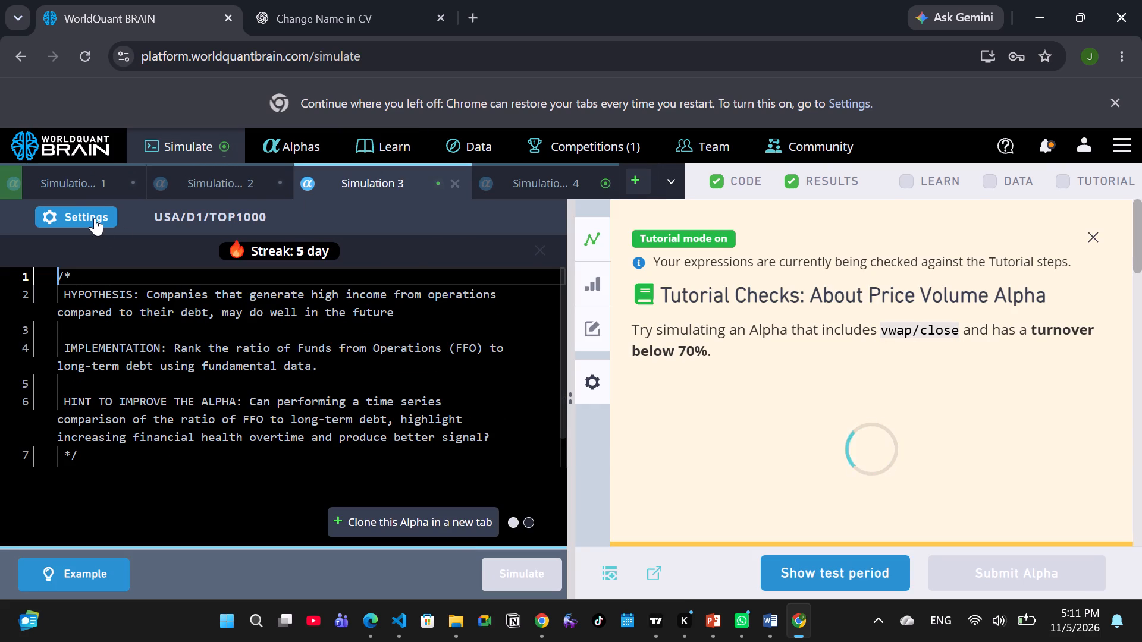
pyautogui.click(95, 218)
pyautogui.click(479, 420)
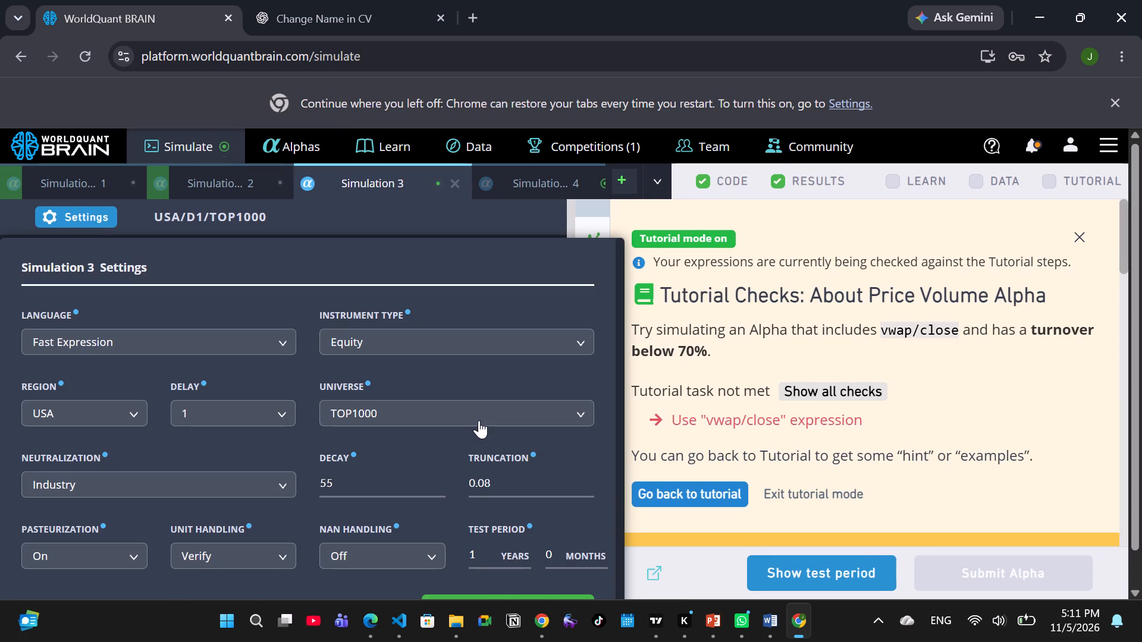
pyautogui.click(376, 464)
pyautogui.scroll(-2, 445, 486)
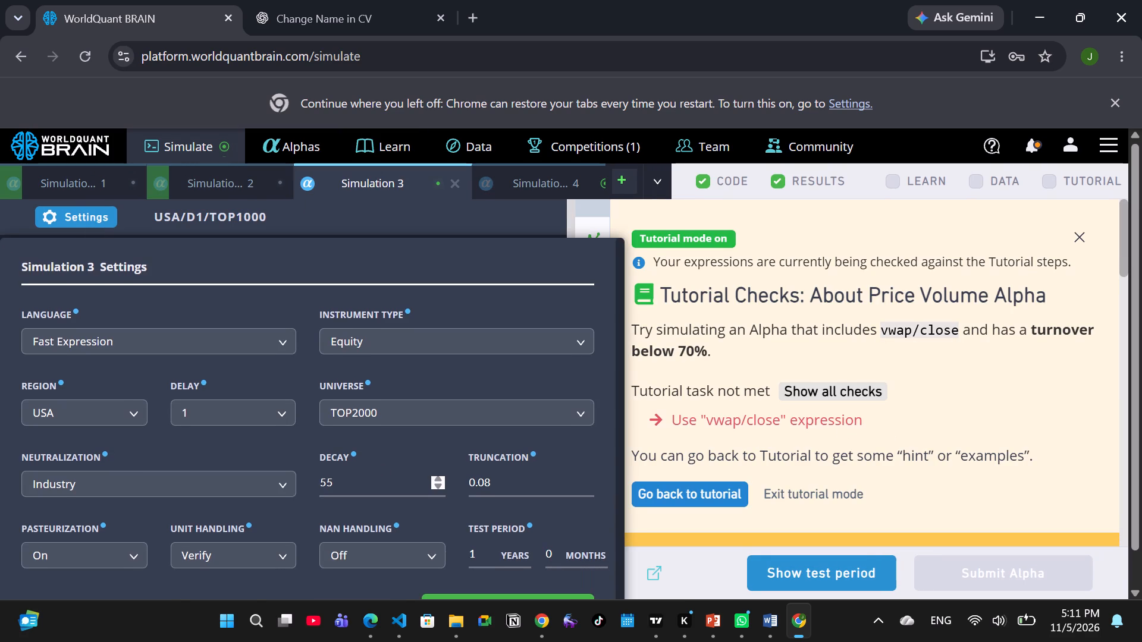
pyautogui.click(495, 586)
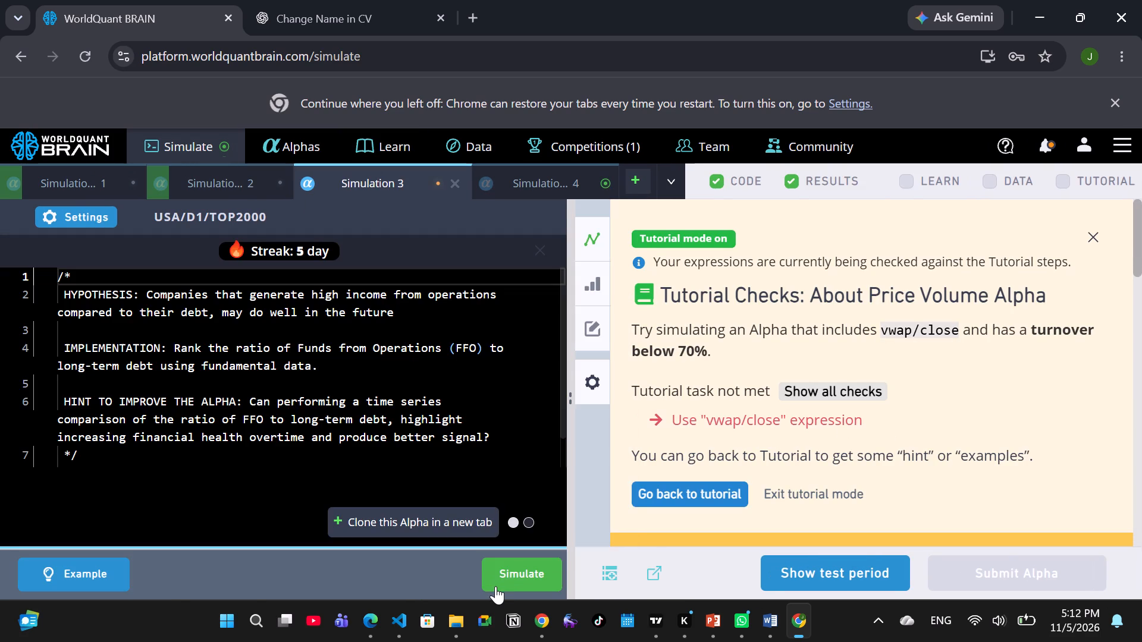
pyautogui.click(506, 578)
# Set Simulation 4's decay to 42 and its neutralization to Market in its settings, and apply the changes.
pyautogui.click(516, 170)
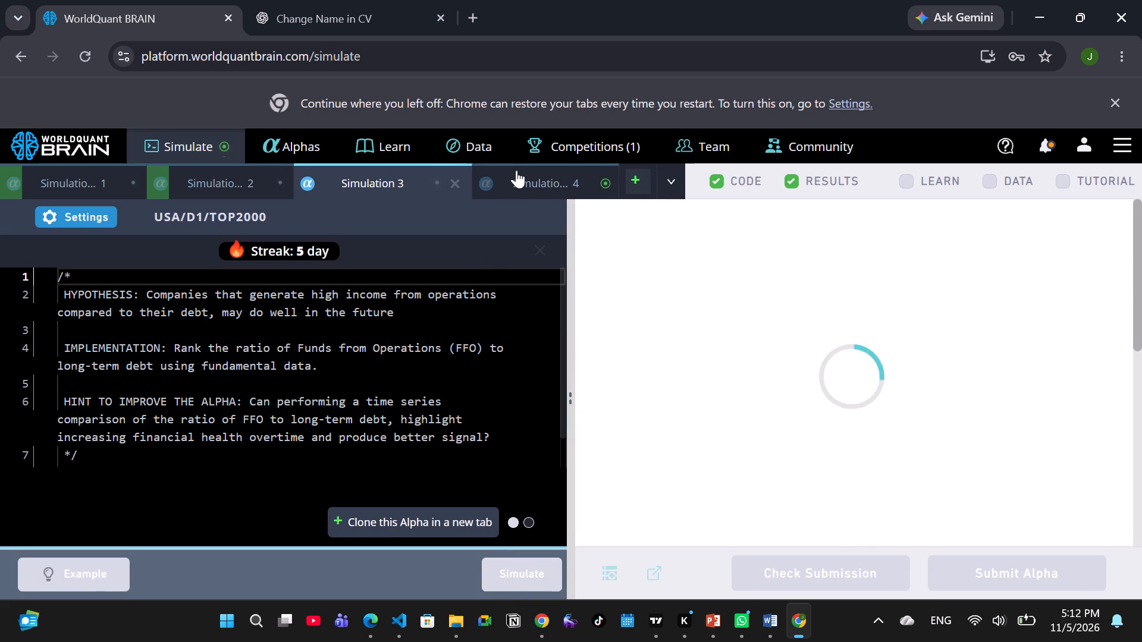
pyautogui.click(94, 221)
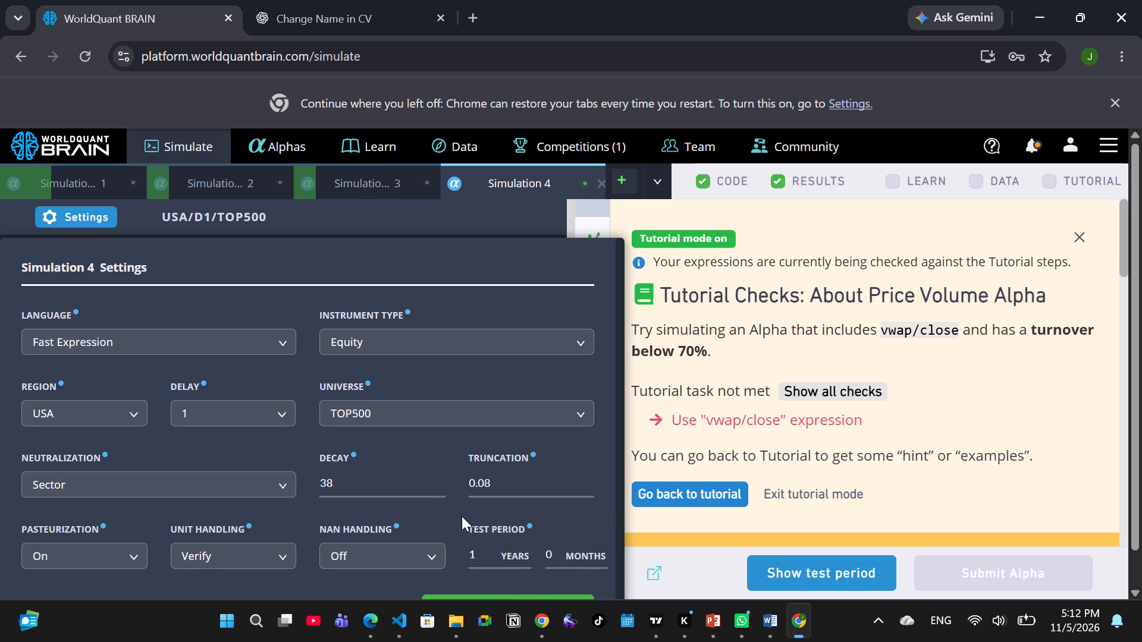
pyautogui.tripleClick(438, 480)
pyautogui.click(438, 480)
pyautogui.click(241, 484)
pyautogui.click(86, 550)
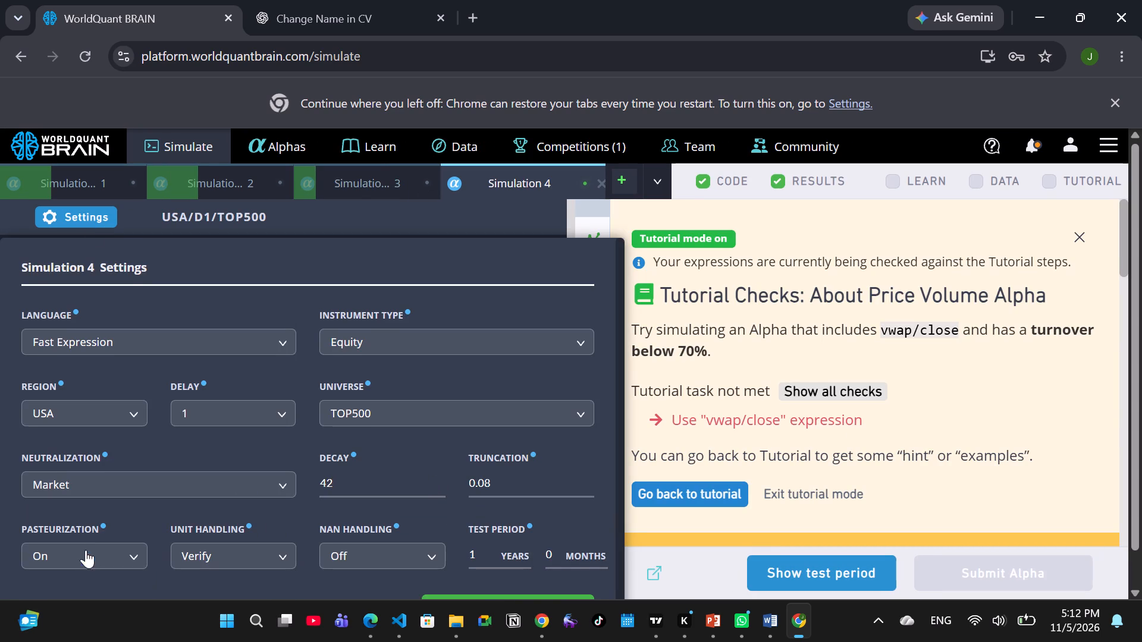
pyautogui.scroll(-3, 382, 499)
pyautogui.click(514, 583)
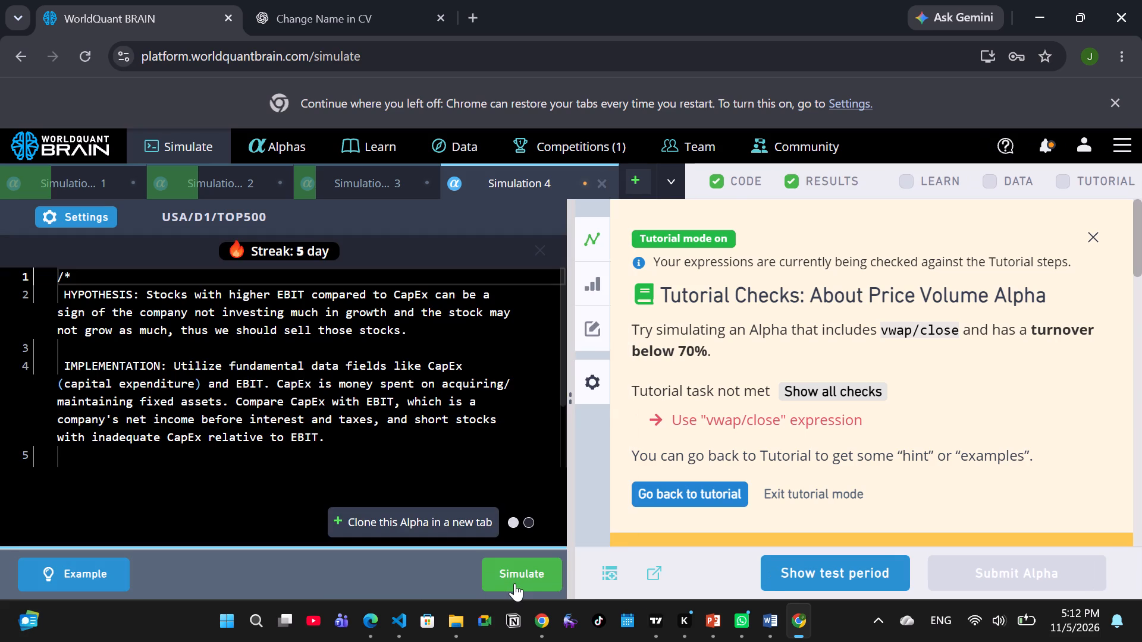
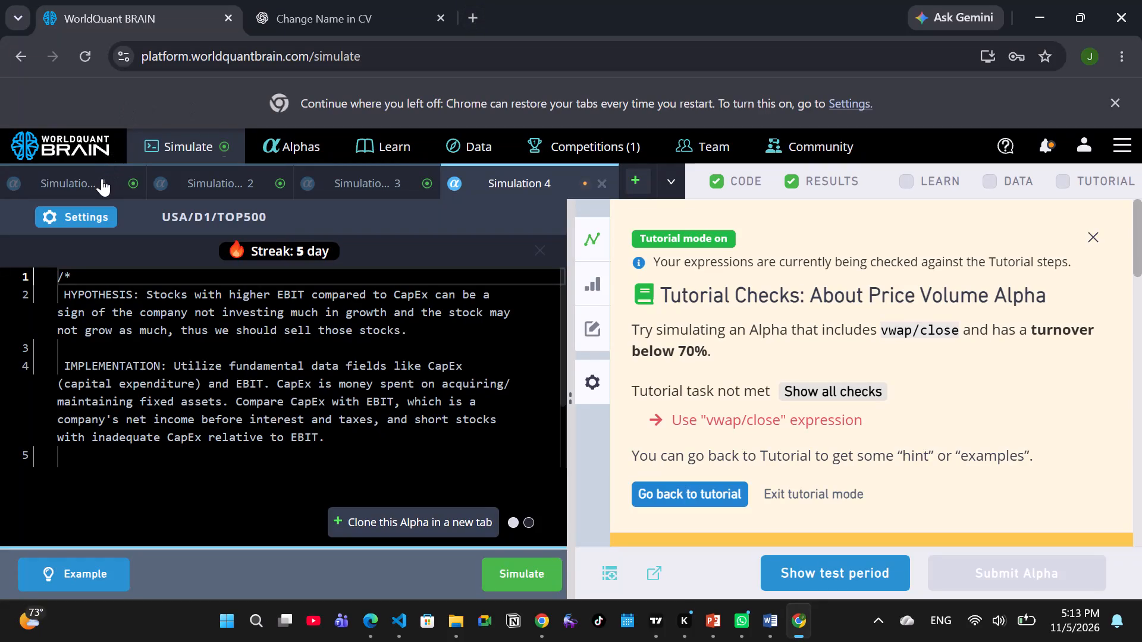
# Set Simulation 1's neutralization to Market and its universe to TOP2000, apply the changes and run the simulation.
pyautogui.click(102, 178)
pyautogui.click(90, 223)
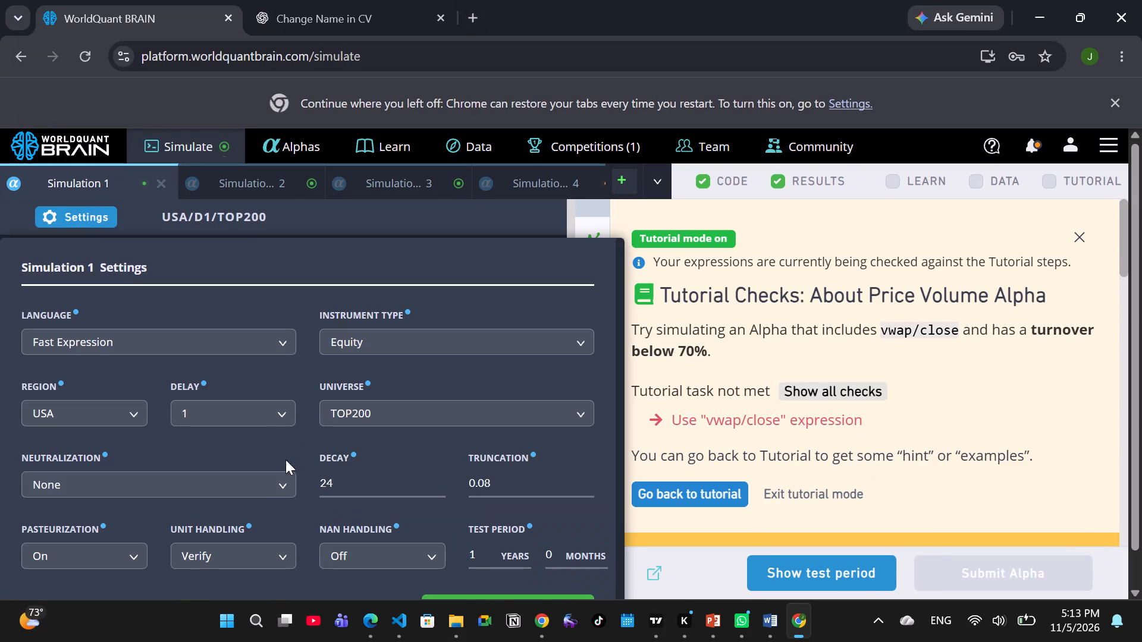
pyautogui.click(250, 489)
pyautogui.click(88, 539)
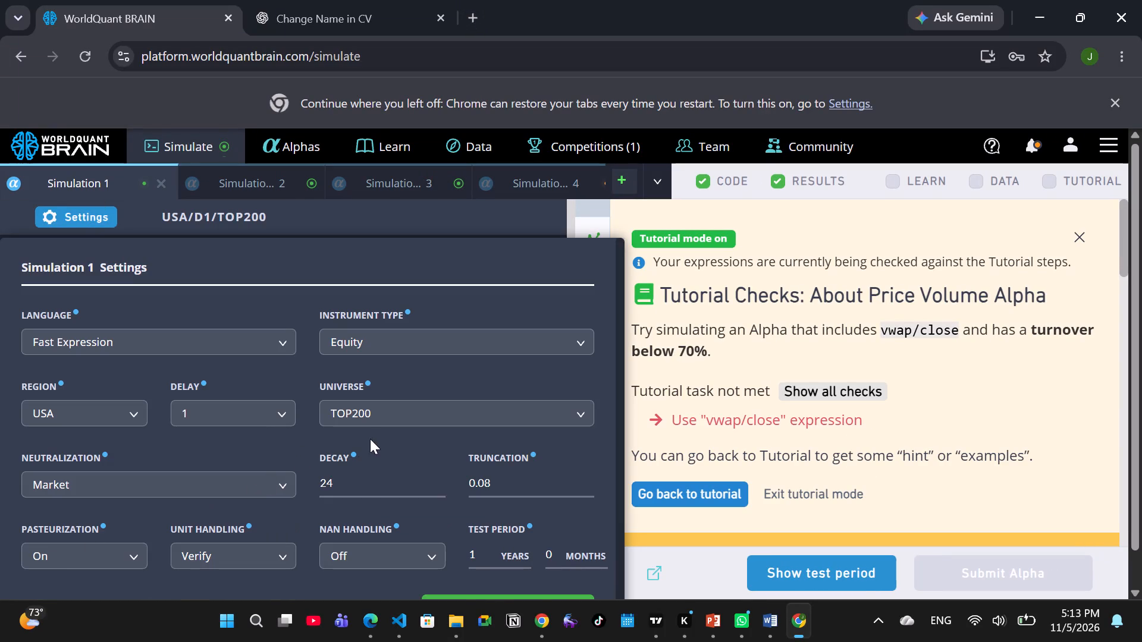
pyautogui.click(391, 418)
pyautogui.click(391, 473)
pyautogui.scroll(-2, 491, 518)
pyautogui.click(483, 586)
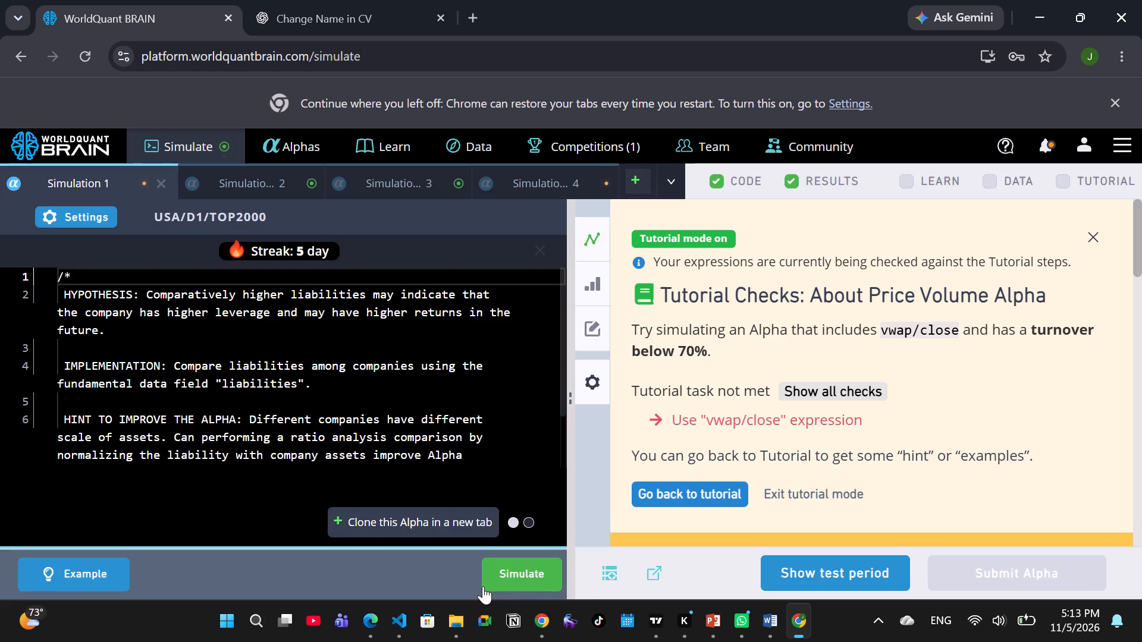
pyautogui.click(507, 574)
# Set Simulation 2's universe to TOP2000 in its settings, apply the change and run the simulation.
pyautogui.click(218, 190)
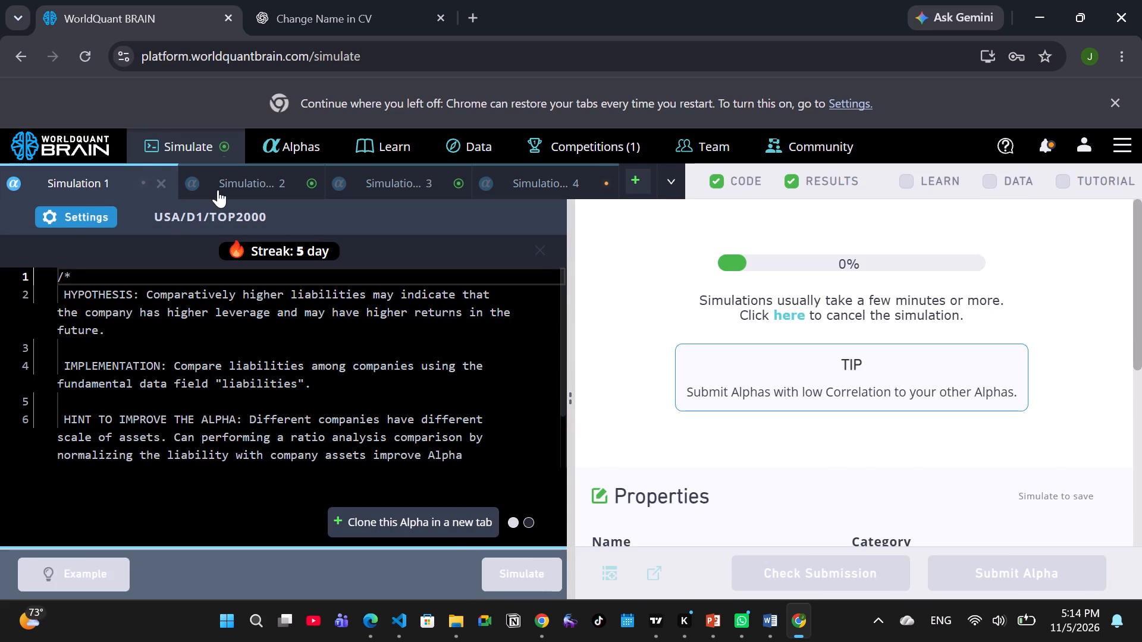
pyautogui.click(61, 216)
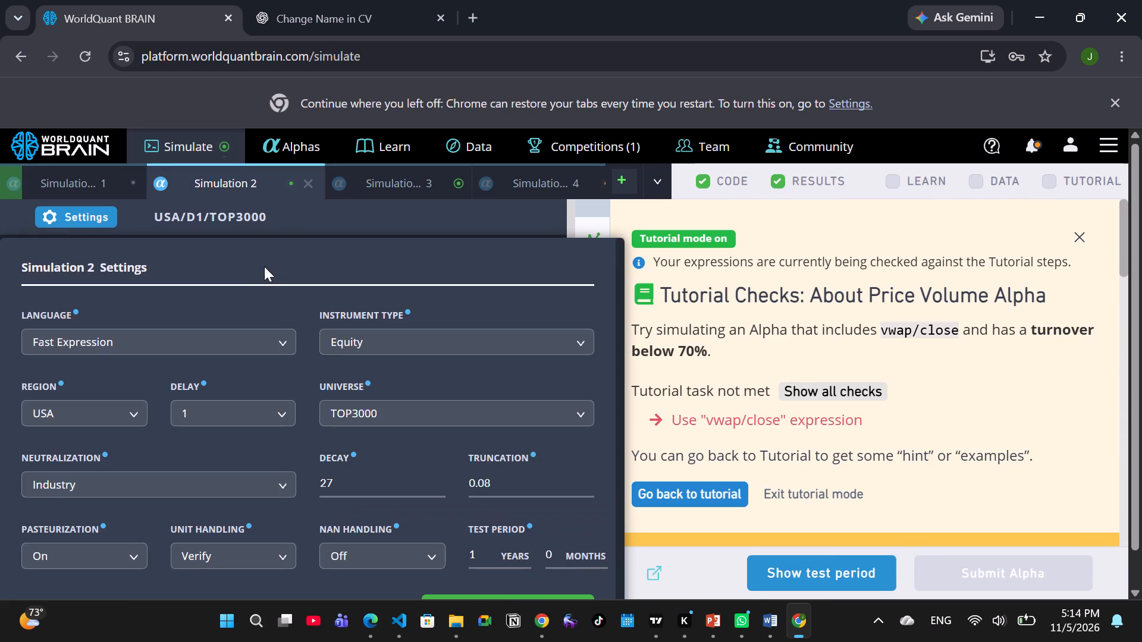
pyautogui.click(425, 414)
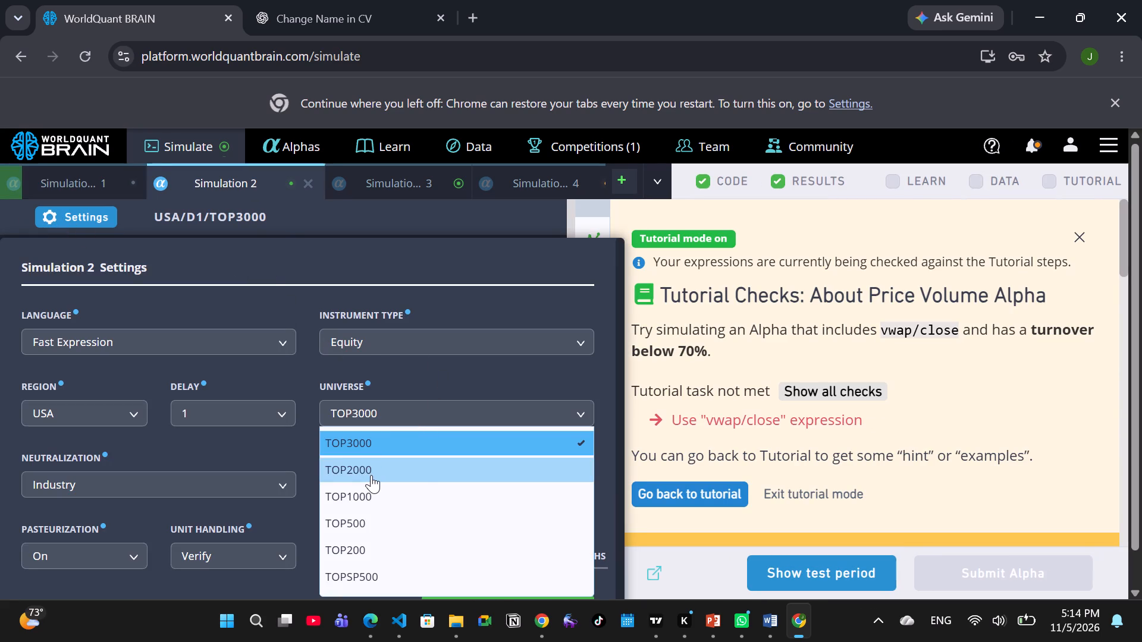
pyautogui.click(371, 475)
pyautogui.scroll(-2, 514, 496)
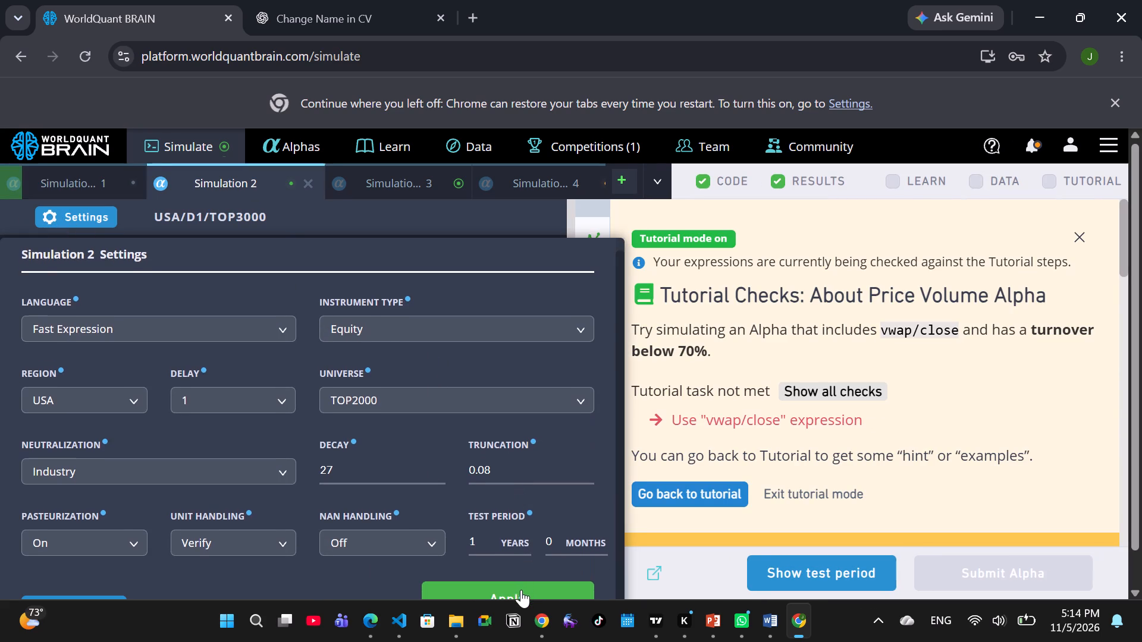
pyautogui.click(521, 590)
pyautogui.click(525, 587)
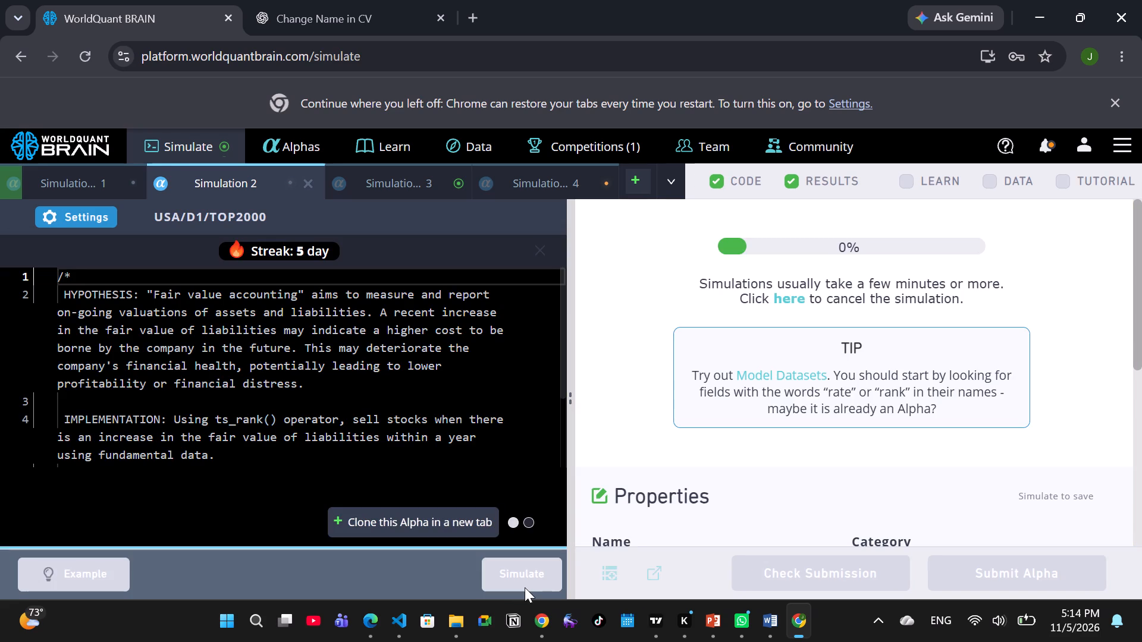
# Set Simulation 3's universe to TOP500, decay to 57 and neutralization to Market, apply the changes and run the simulation.
pyautogui.doubleClick(406, 174)
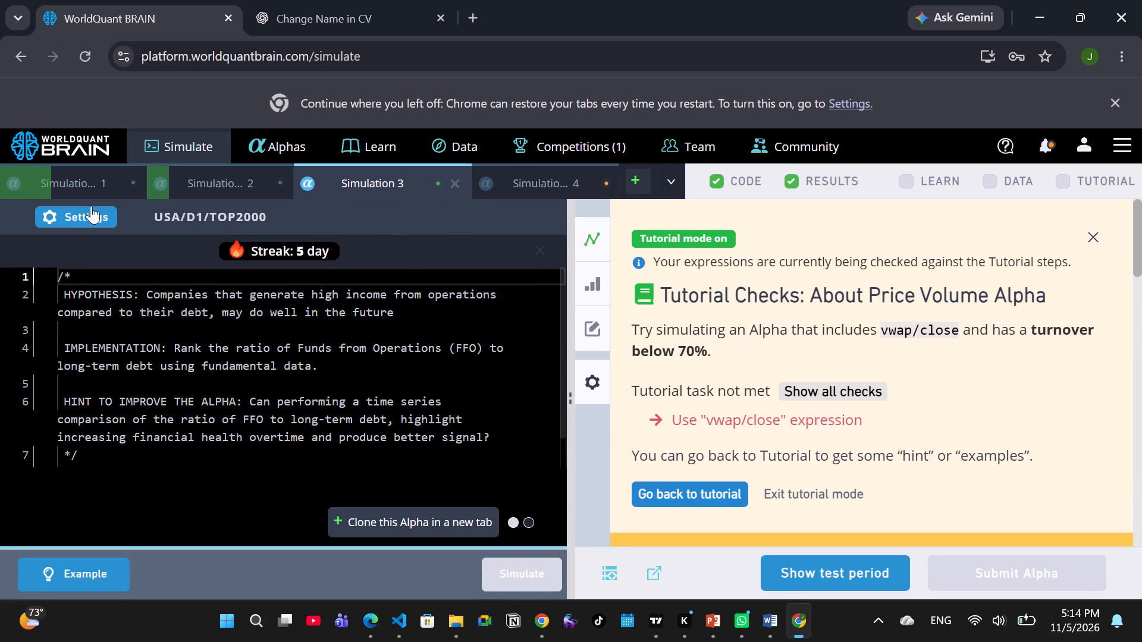
pyautogui.click(91, 206)
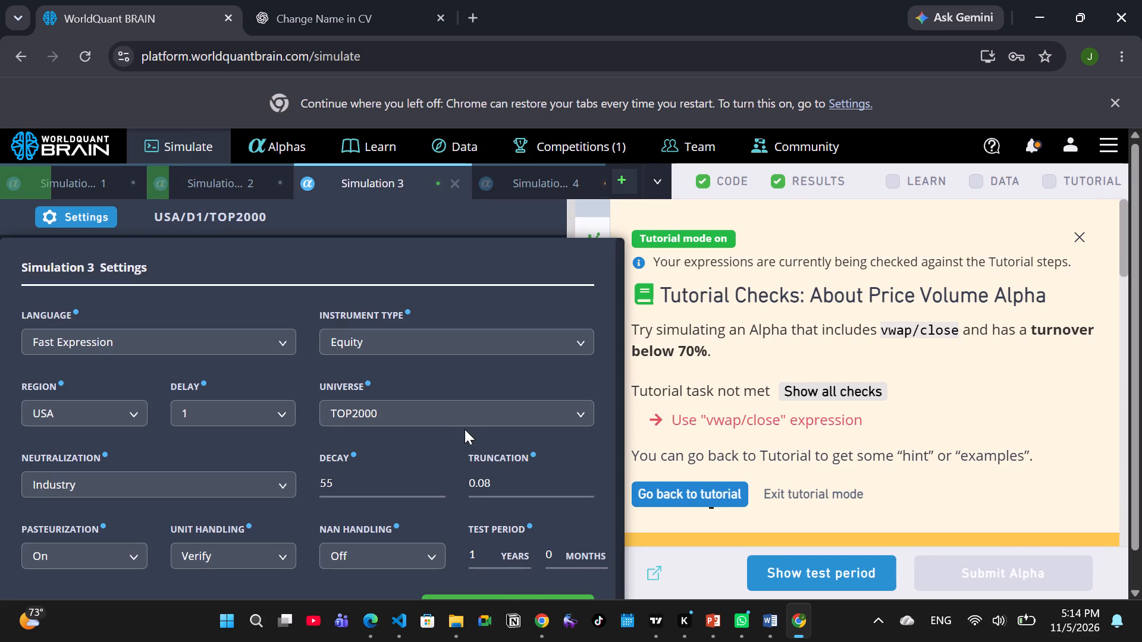
pyautogui.click(462, 416)
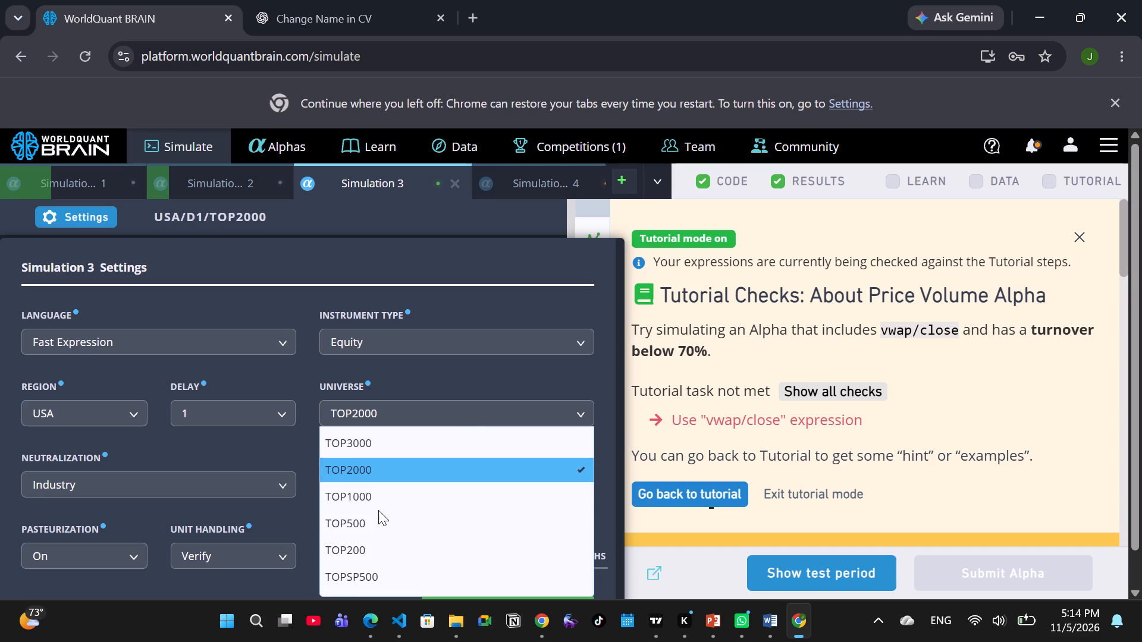
pyautogui.click(376, 514)
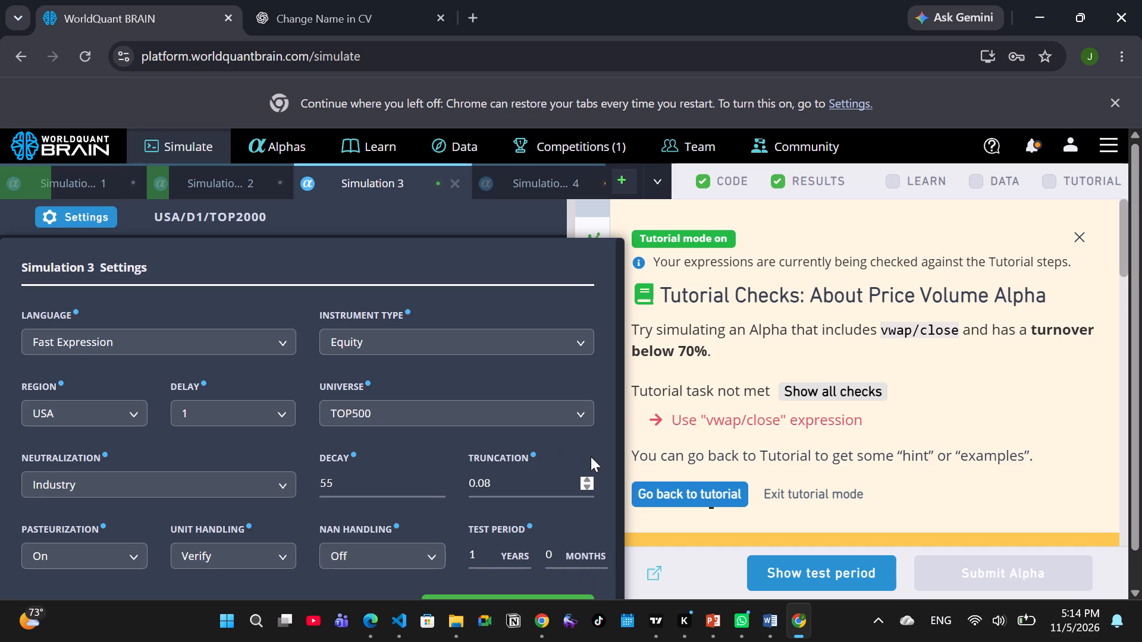
pyautogui.doubleClick(439, 481)
pyautogui.click(257, 479)
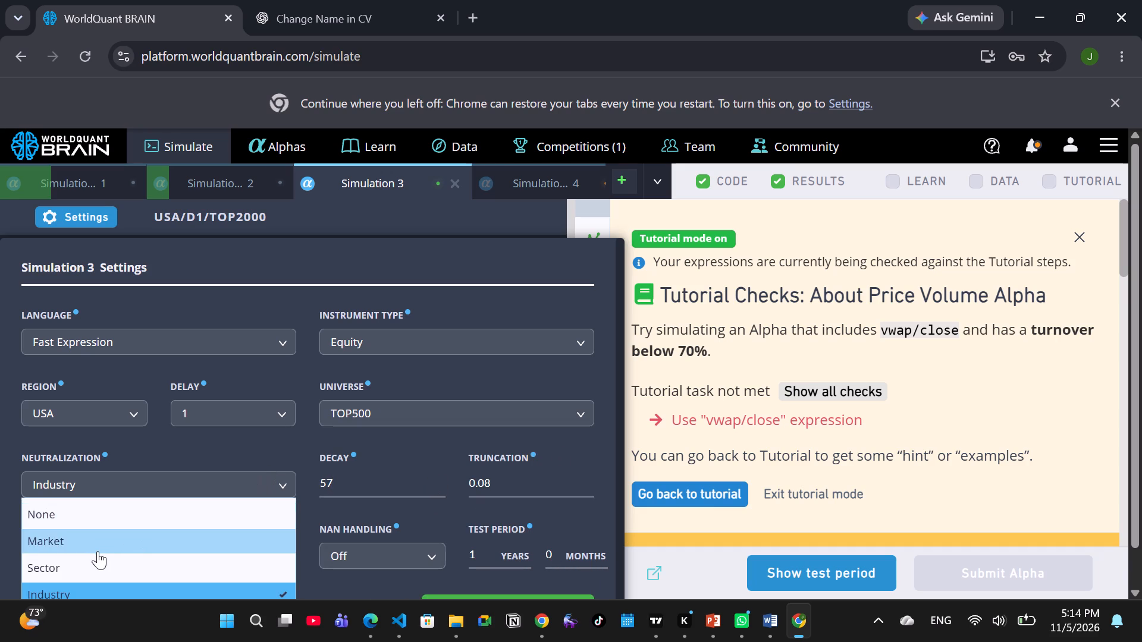
pyautogui.click(98, 551)
pyautogui.scroll(-2, 418, 434)
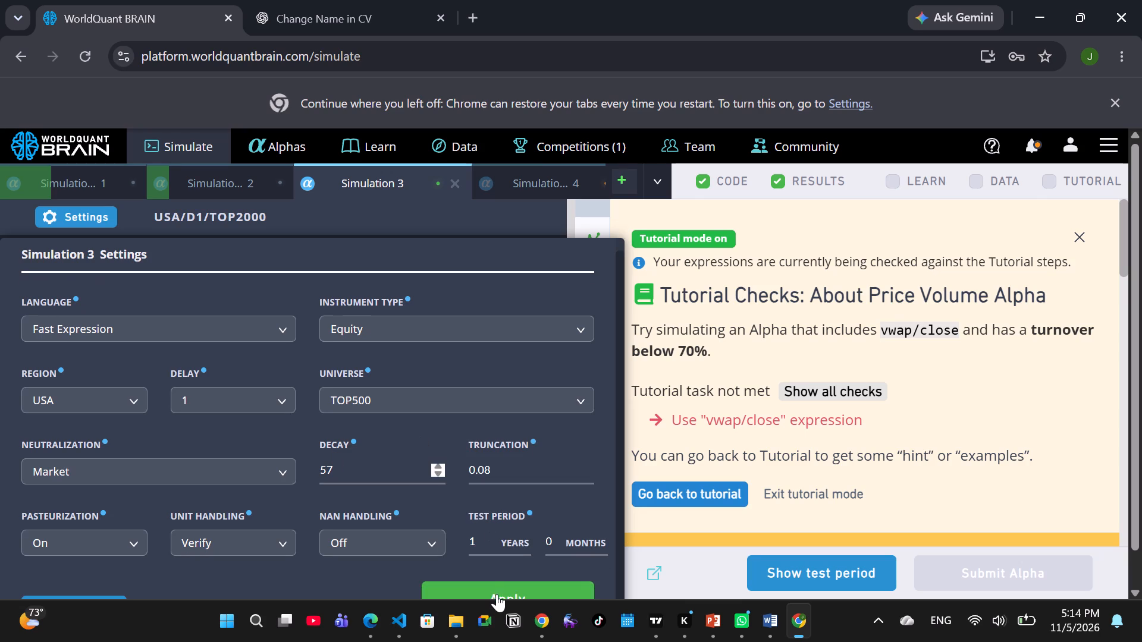
pyautogui.click(497, 591)
pyautogui.click(524, 574)
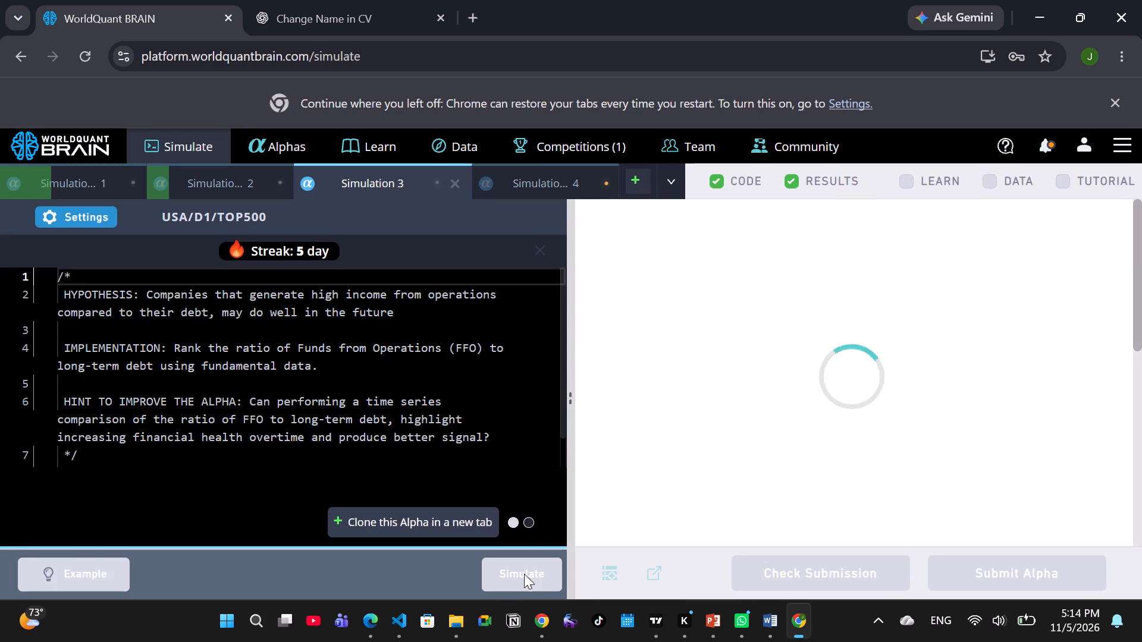
# Set Simulation 4's universe to TOP1000 and its neutralization to None in its settings, and apply the changes.
pyautogui.click(517, 194)
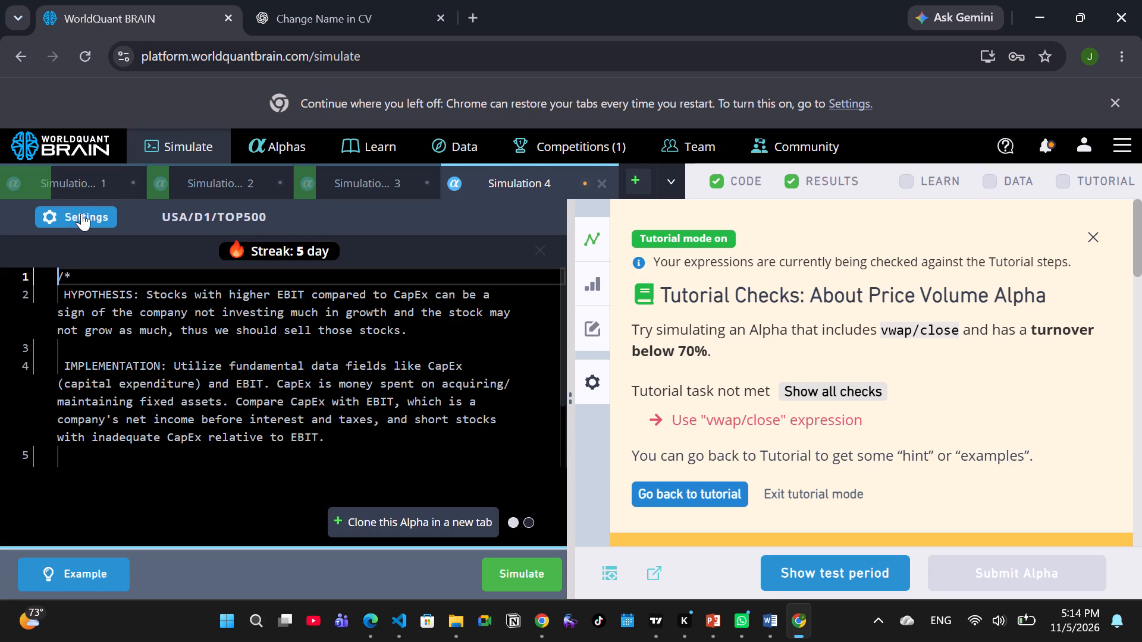
pyautogui.click(104, 212)
pyautogui.moveTo(448, 410); pyautogui.dragTo(418, 436)
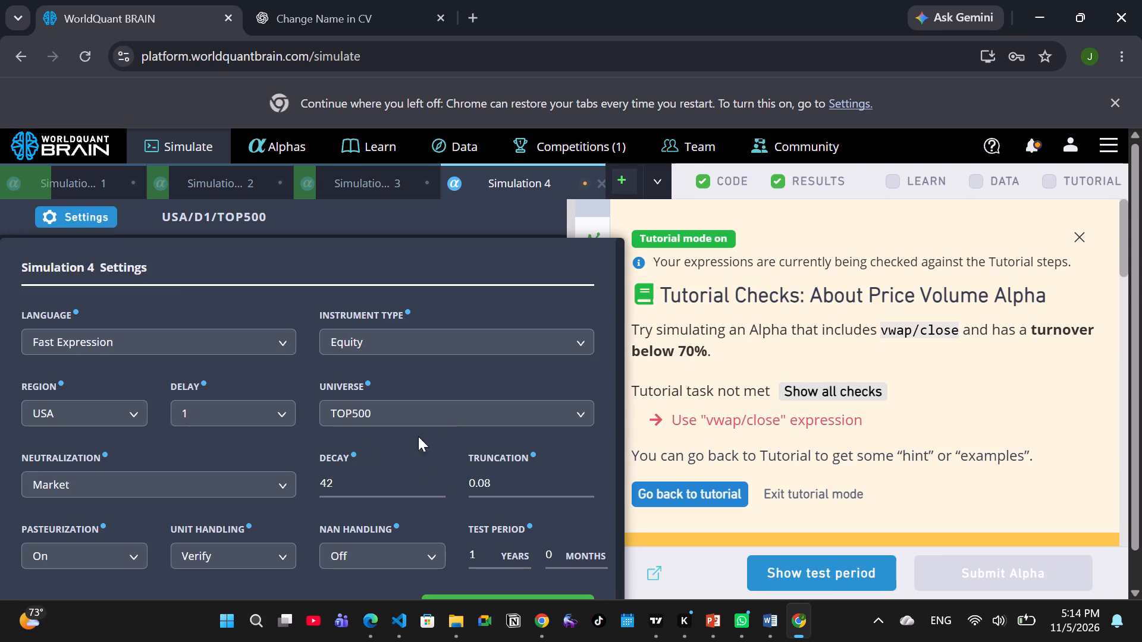
pyautogui.moveTo(418, 436); pyautogui.dragTo(411, 423)
pyautogui.click(411, 423)
pyautogui.click(411, 423)
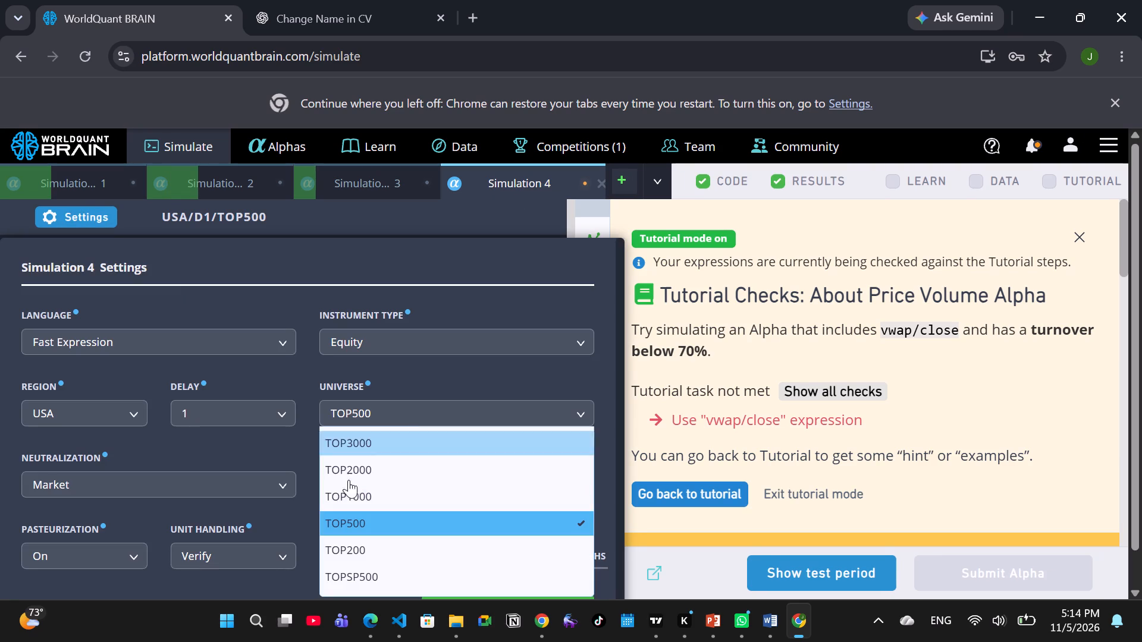
pyautogui.click(330, 498)
pyautogui.click(265, 492)
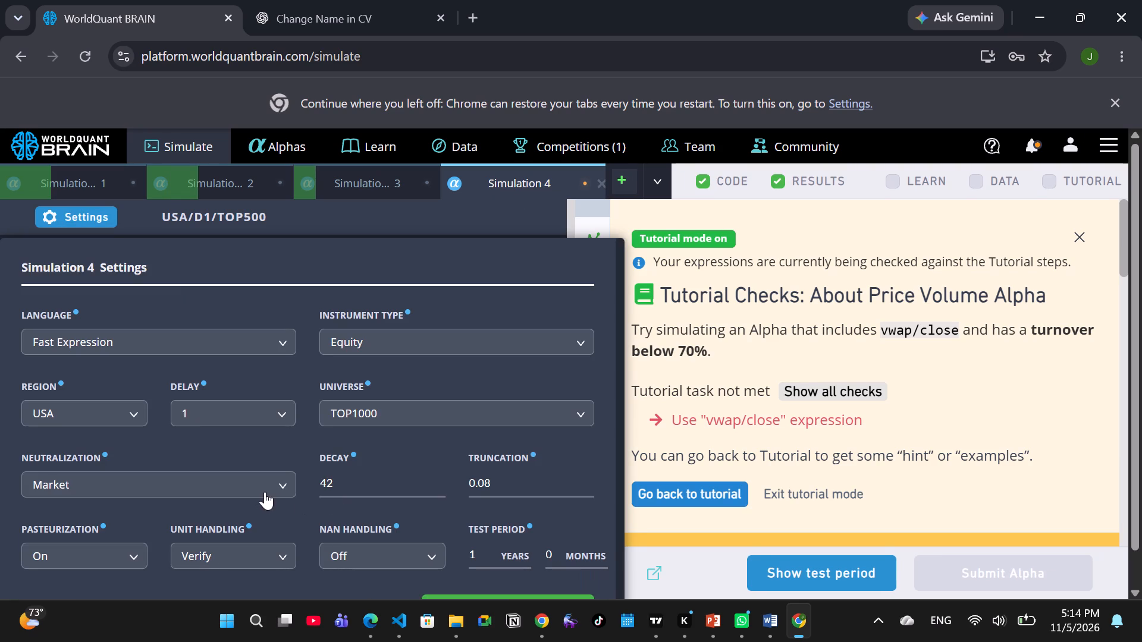
pyautogui.click(106, 515)
pyautogui.scroll(-2, 438, 469)
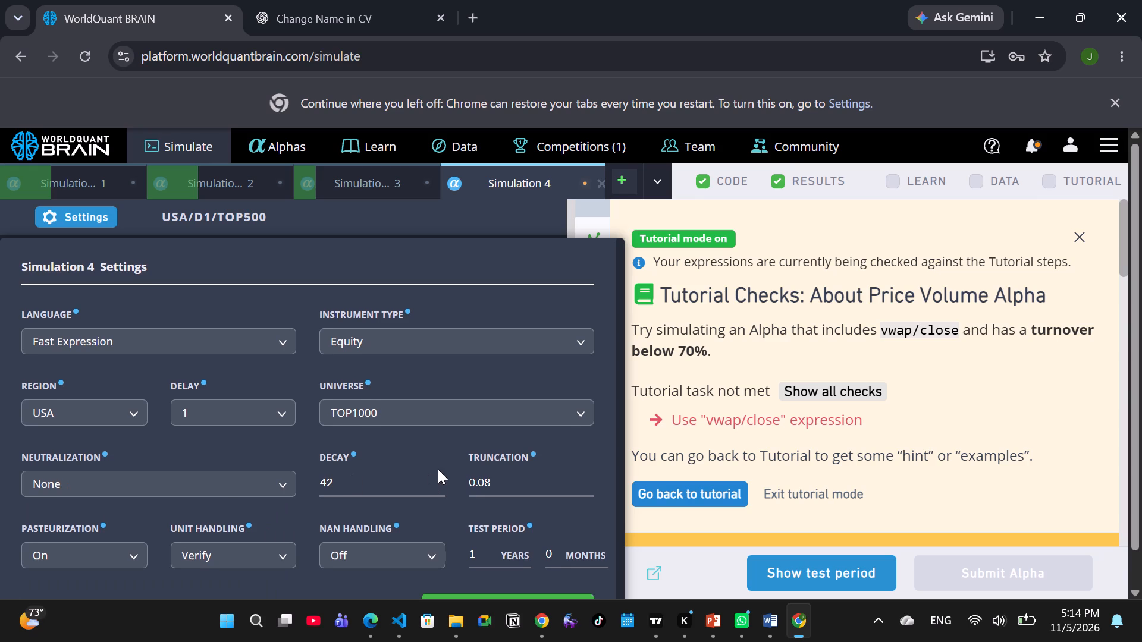
pyautogui.click(503, 596)
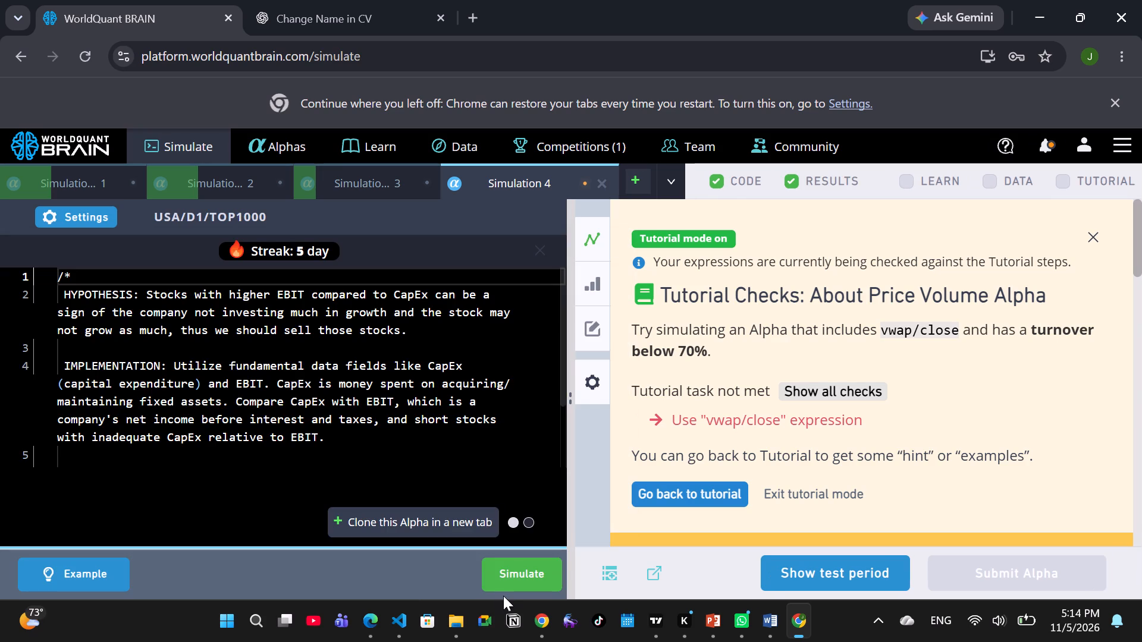
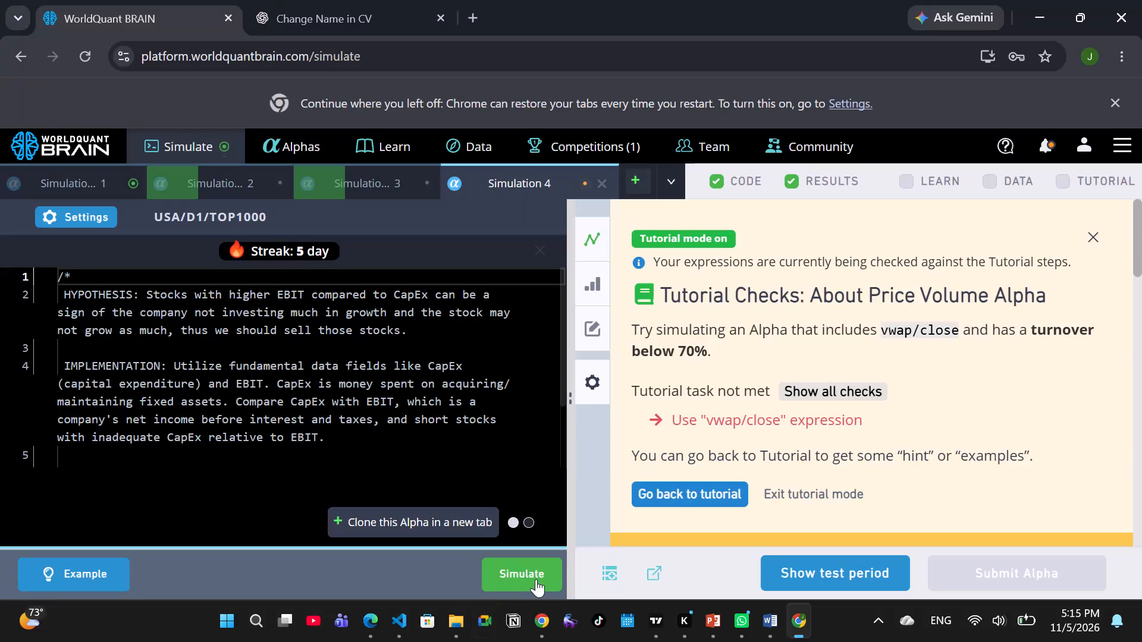
# Run Simulation 4 with its newly applied settings.
pyautogui.click(536, 579)
# Set Simulation 1's neutralization to Sector in its settings, apply the change and run the simulation.
pyautogui.click(79, 182)
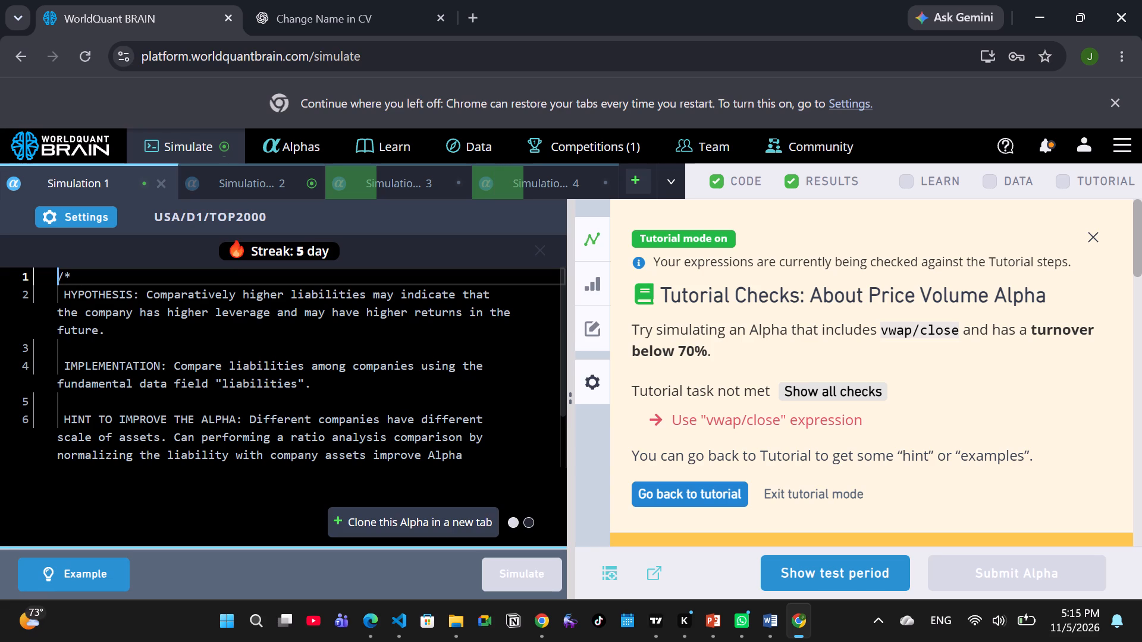
pyautogui.click(94, 216)
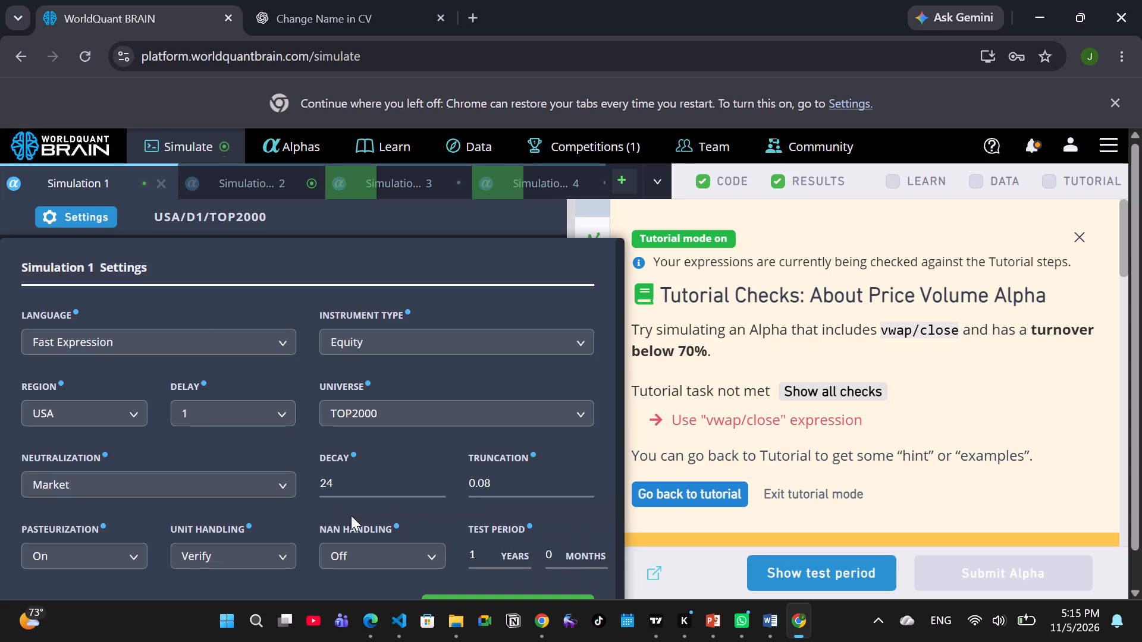
pyautogui.click(261, 480)
pyautogui.click(43, 571)
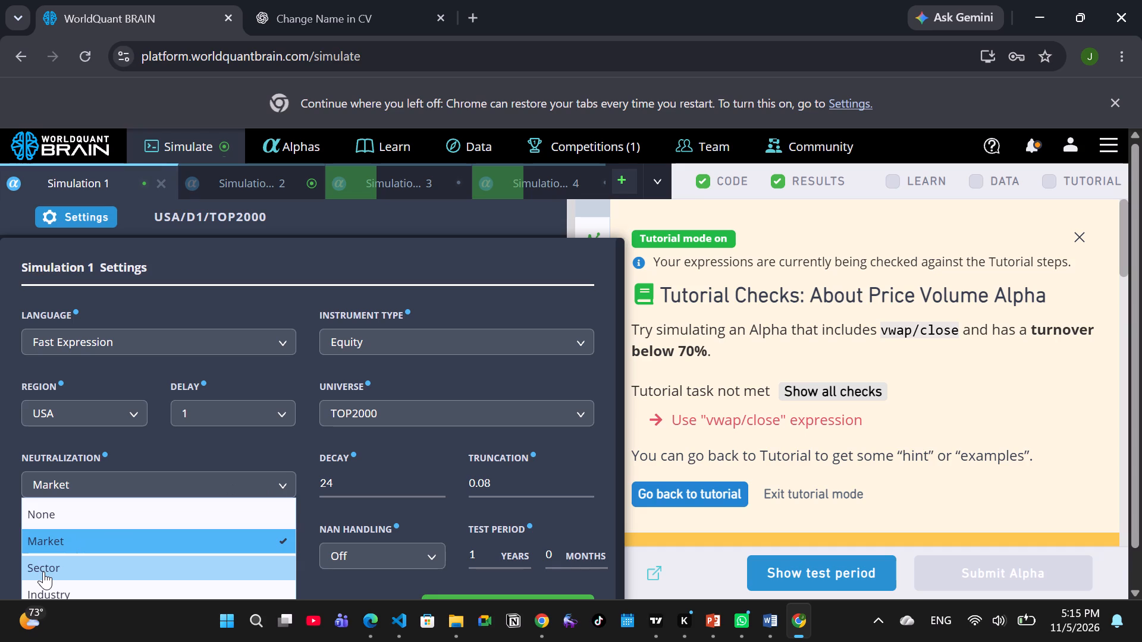
pyautogui.scroll(-3, 394, 498)
pyautogui.click(528, 589)
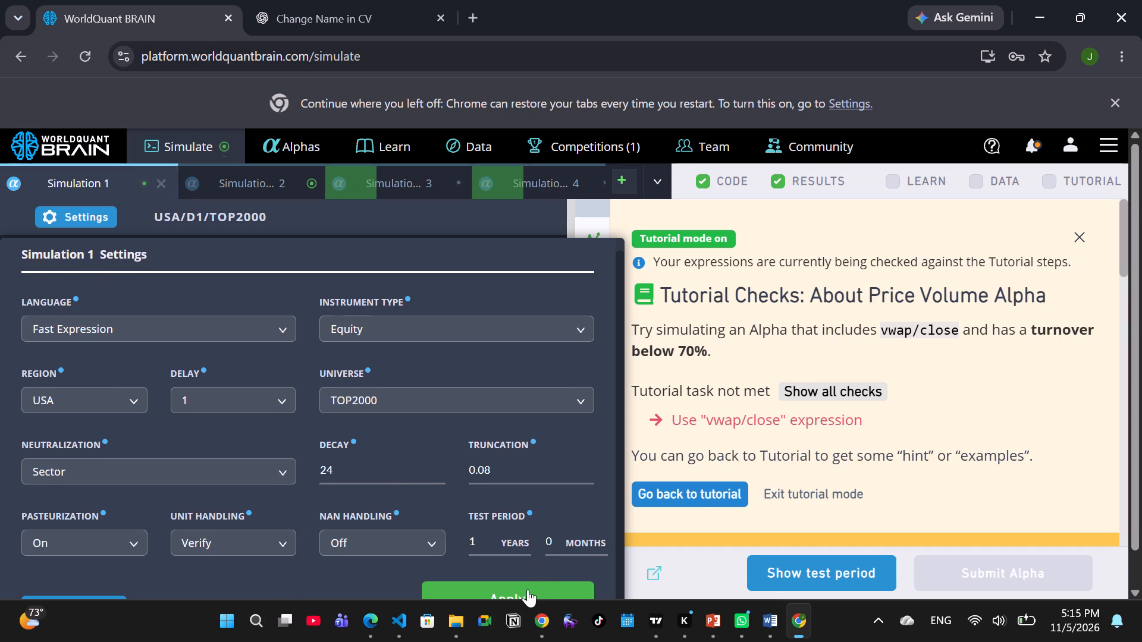
pyautogui.click(528, 581)
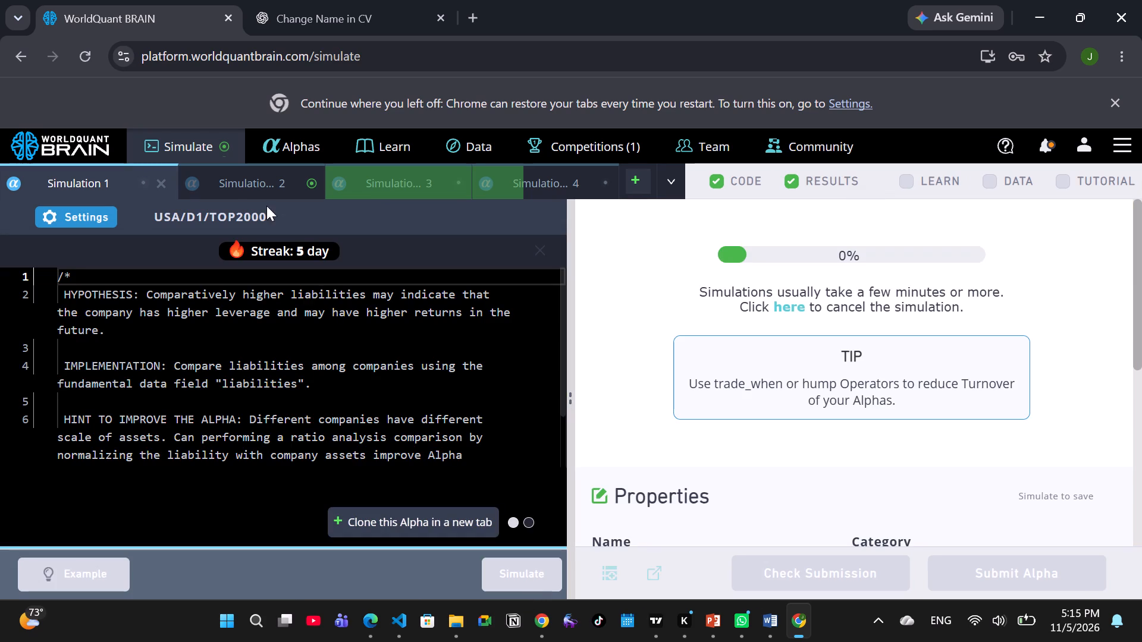
# Set Simulation 2's universe to TOP200 in its settings, apply the change and run the simulation.
pyautogui.click(227, 184)
pyautogui.moveTo(73, 229); pyautogui.dragTo(93, 219)
pyautogui.click(93, 219)
pyautogui.click(418, 423)
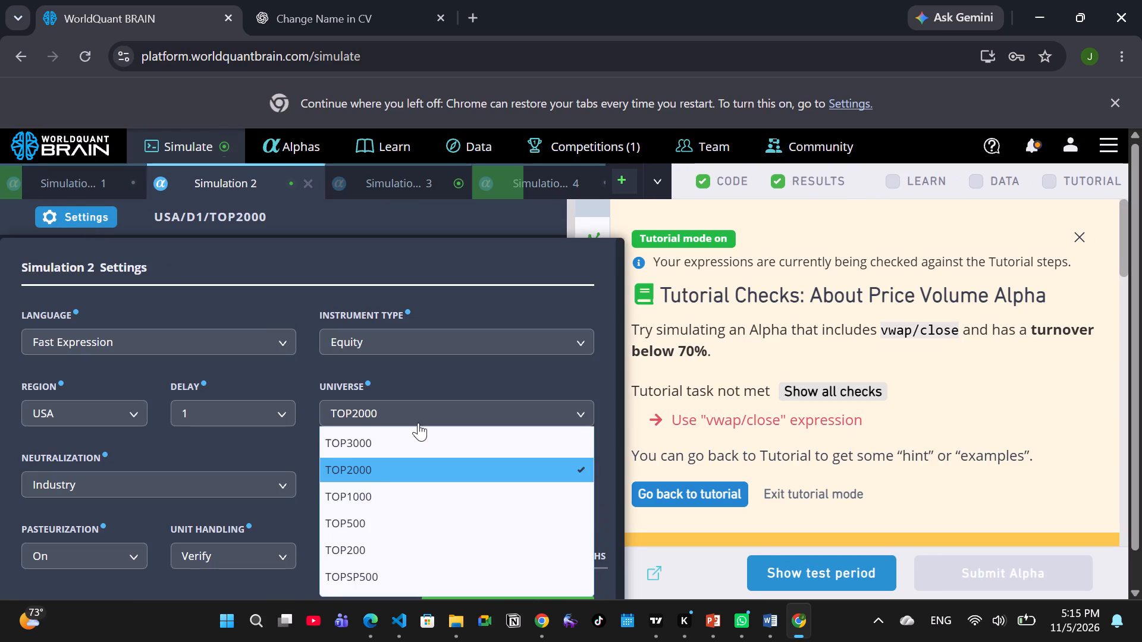
pyautogui.click(366, 539)
pyautogui.scroll(-3, 494, 521)
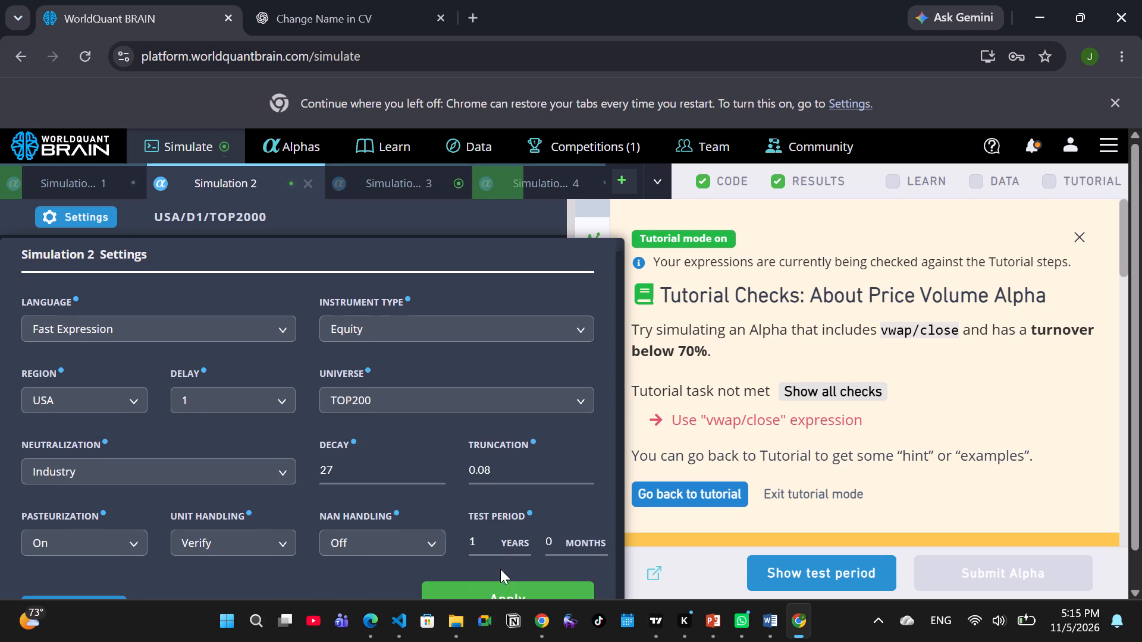
pyautogui.click(485, 588)
pyautogui.click(506, 579)
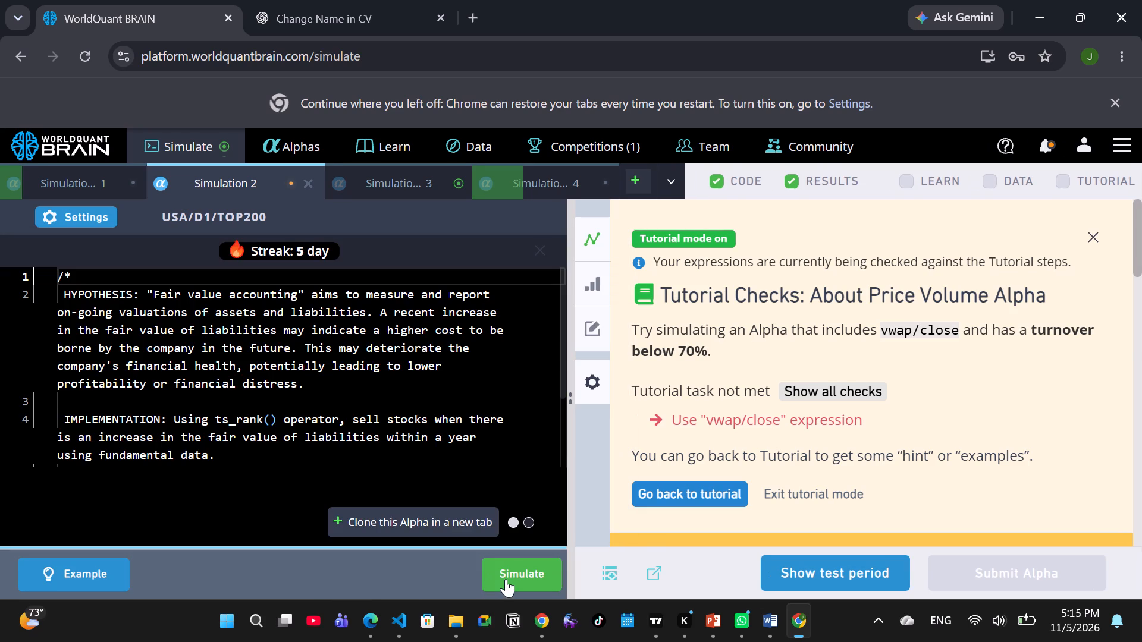
# Set Simulation 3's decay to 62 and its neutralization to Sector, apply the changes and try to run the simulation.
pyautogui.click(388, 180)
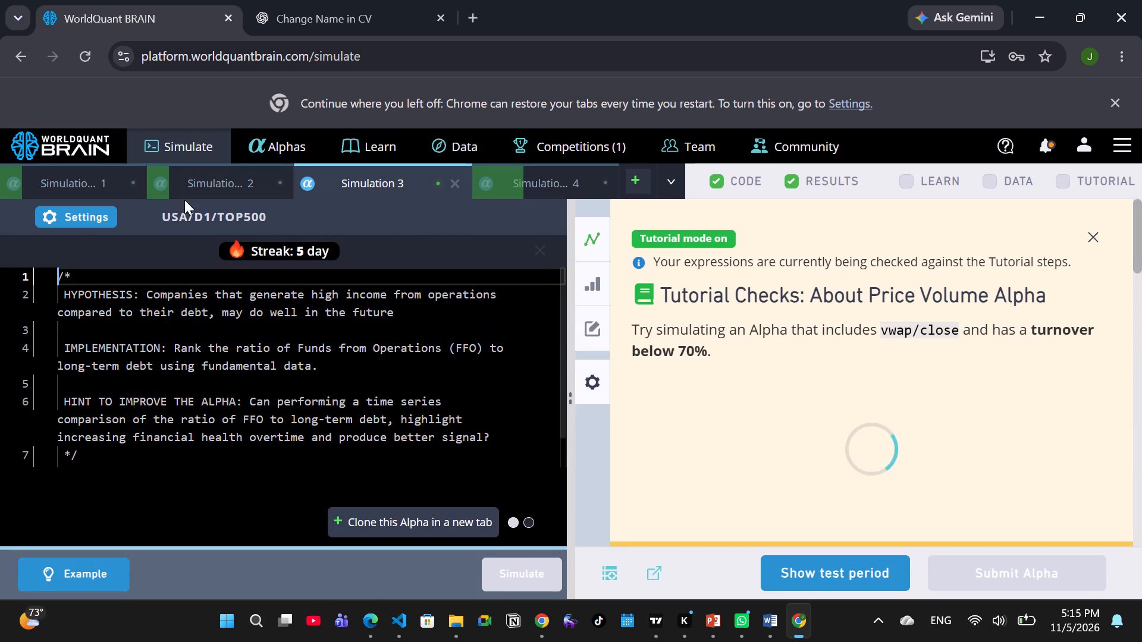
pyautogui.click(80, 214)
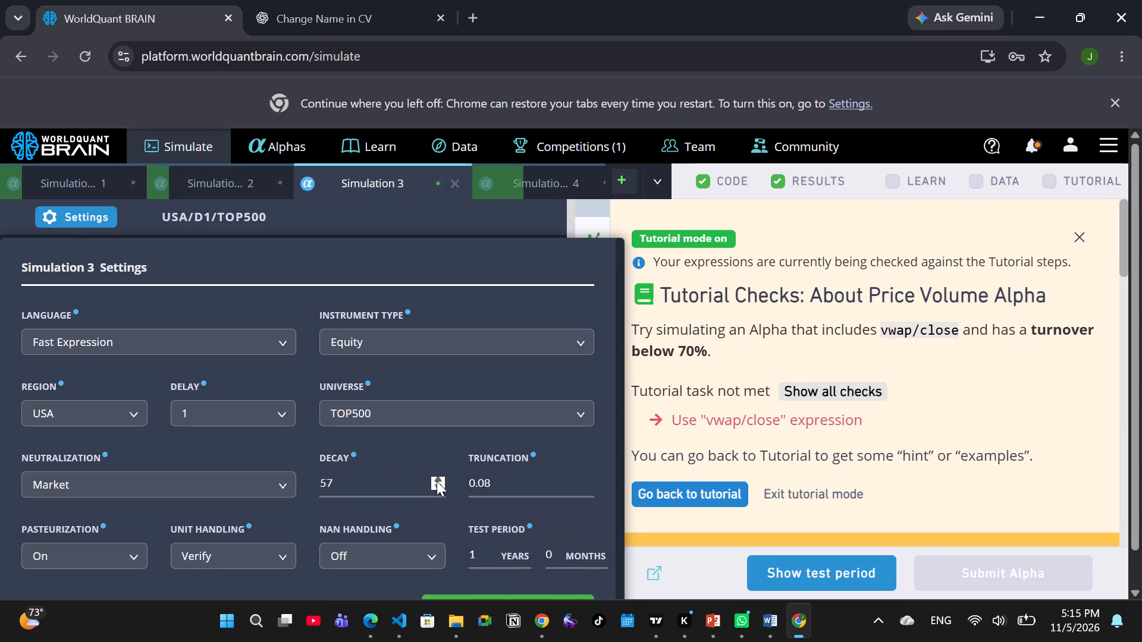
pyautogui.tripleClick(437, 480)
pyautogui.doubleClick(437, 480)
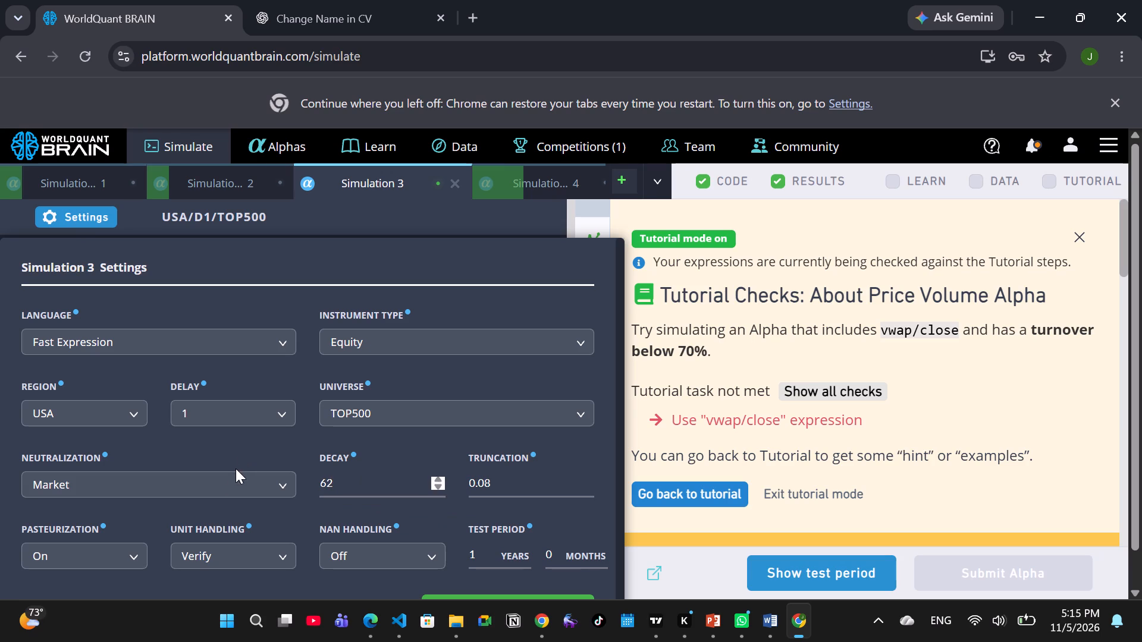
pyautogui.click(230, 477)
pyautogui.click(89, 567)
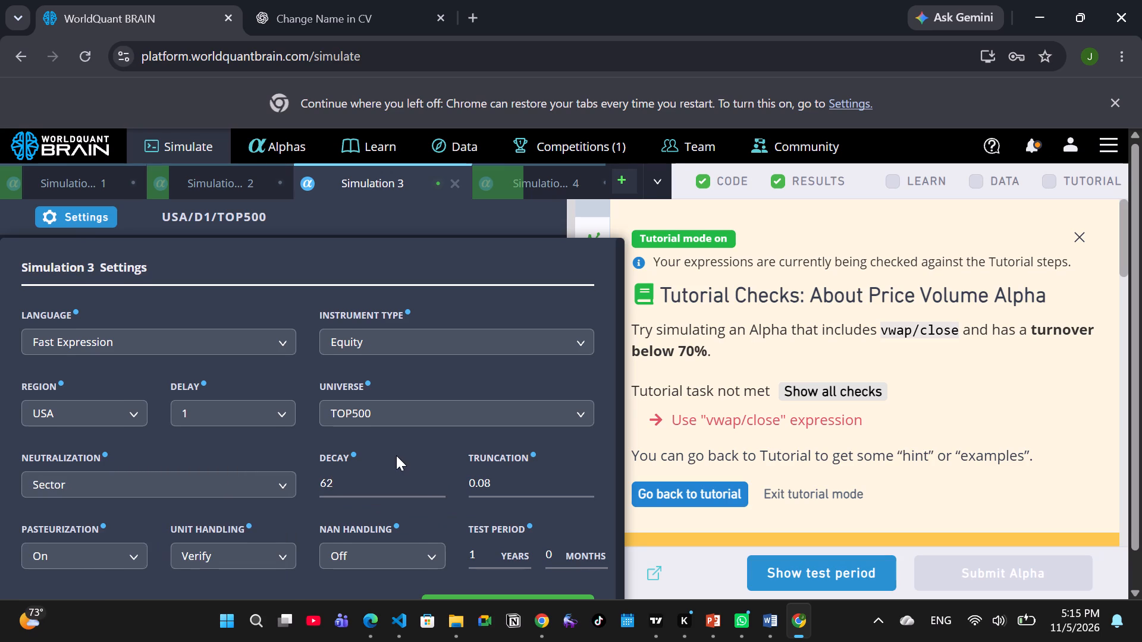
pyautogui.scroll(-2, 396, 455)
pyautogui.click(476, 590)
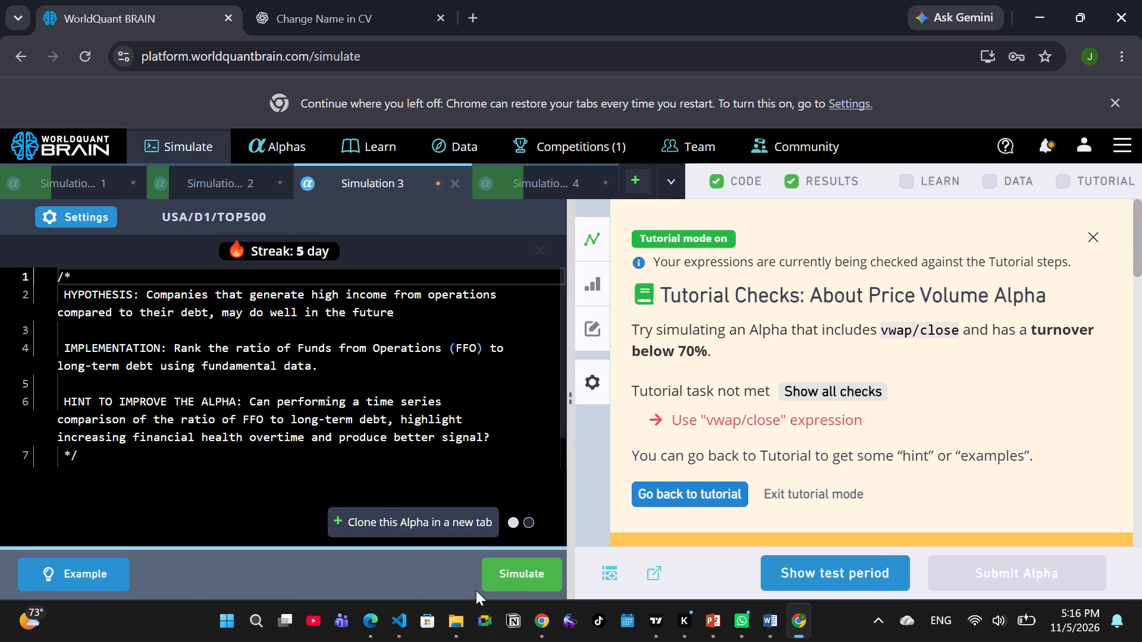
pyautogui.click(529, 562)
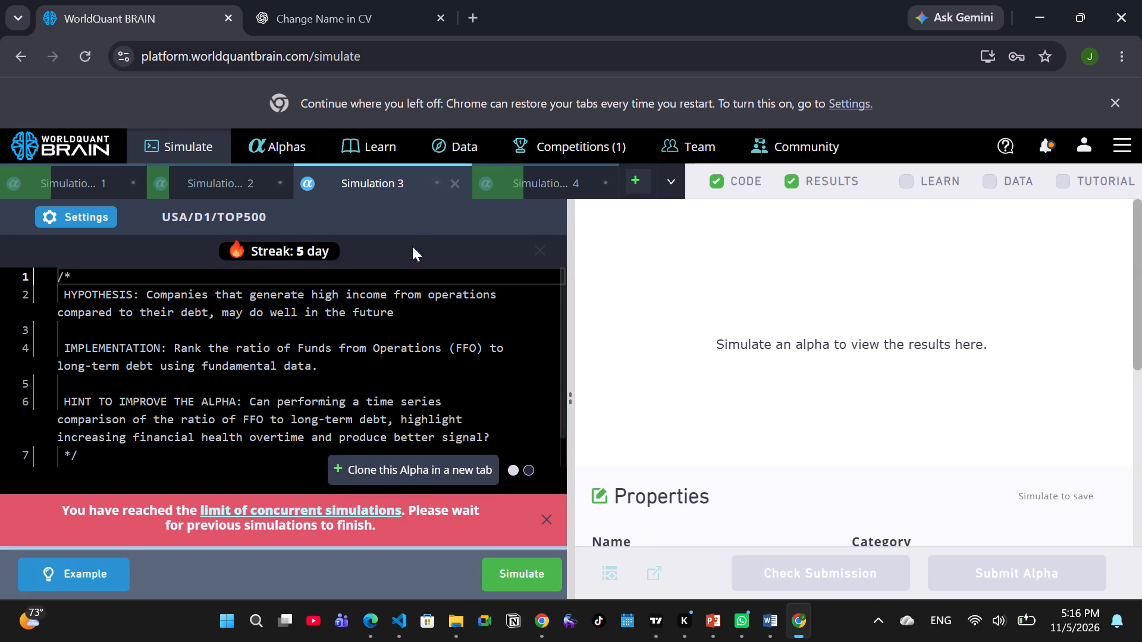
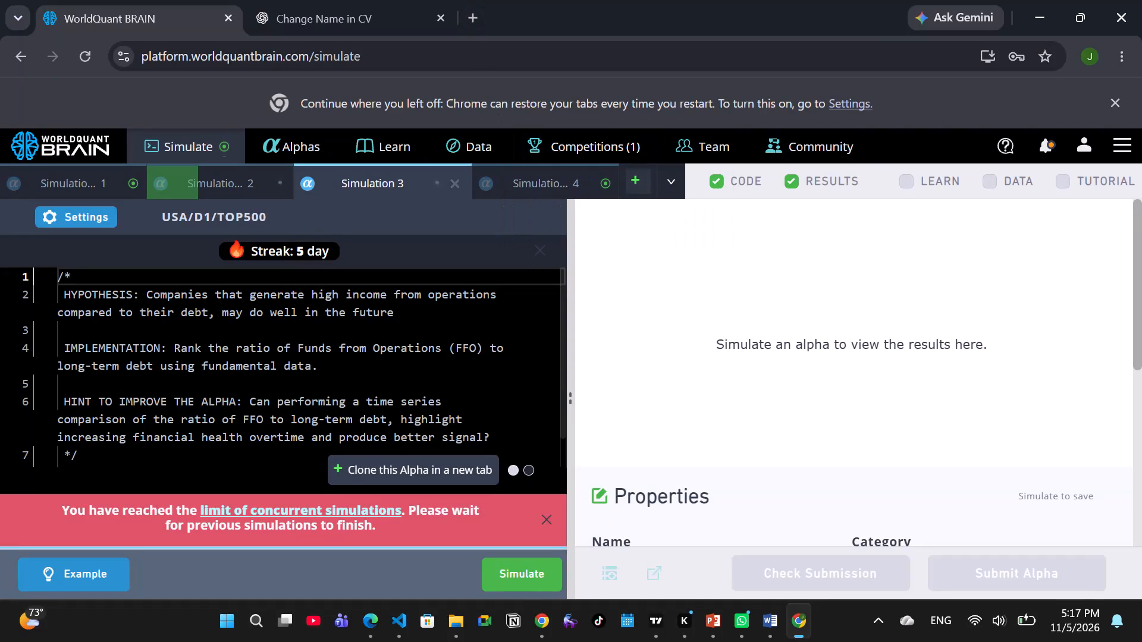
# Run Simulation 3 again with its applied settings.
pyautogui.click(528, 571)
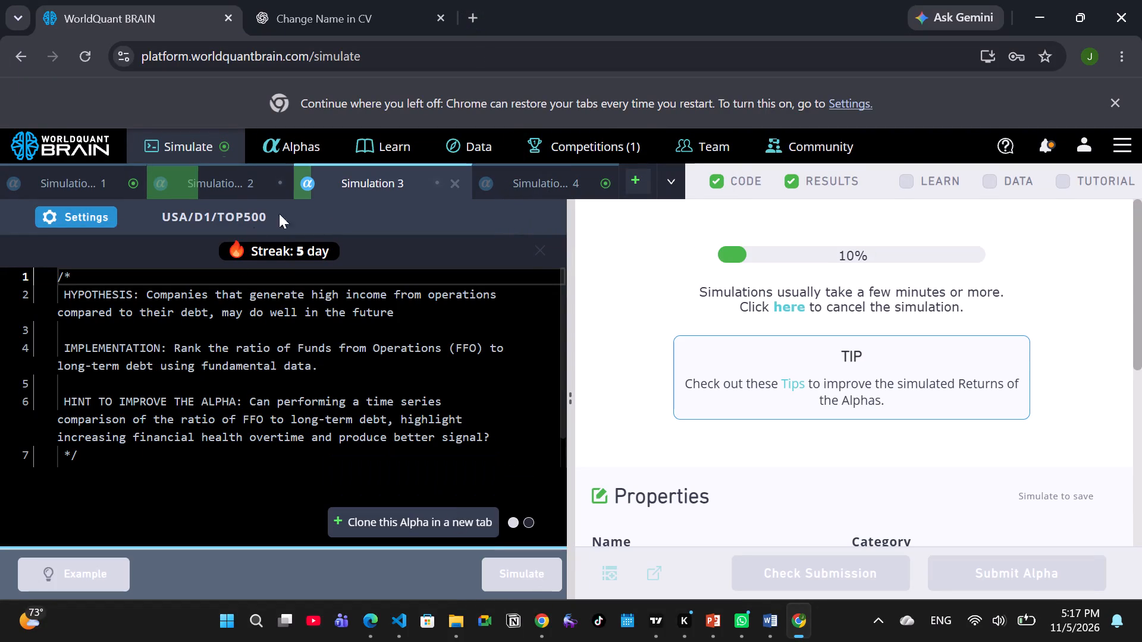
# Set Simulation 4's universe to TOP3000 and its neutralization to Market, apply the changes and run the simulation.
pyautogui.click(522, 184)
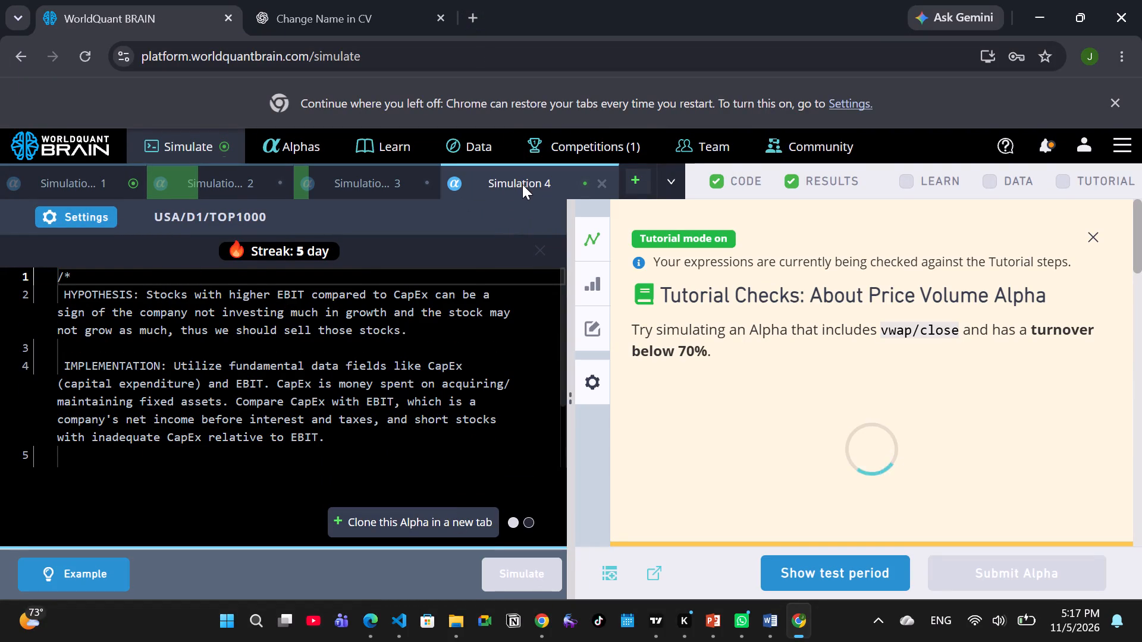
pyautogui.click(72, 214)
pyautogui.click(394, 410)
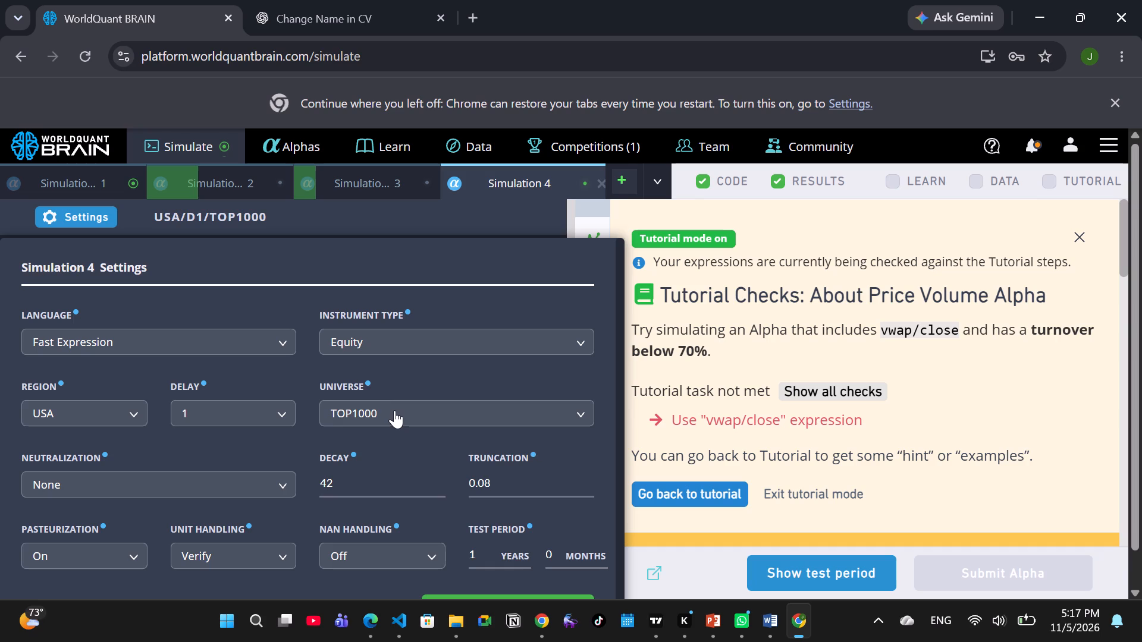
pyautogui.click(367, 454)
pyautogui.click(171, 490)
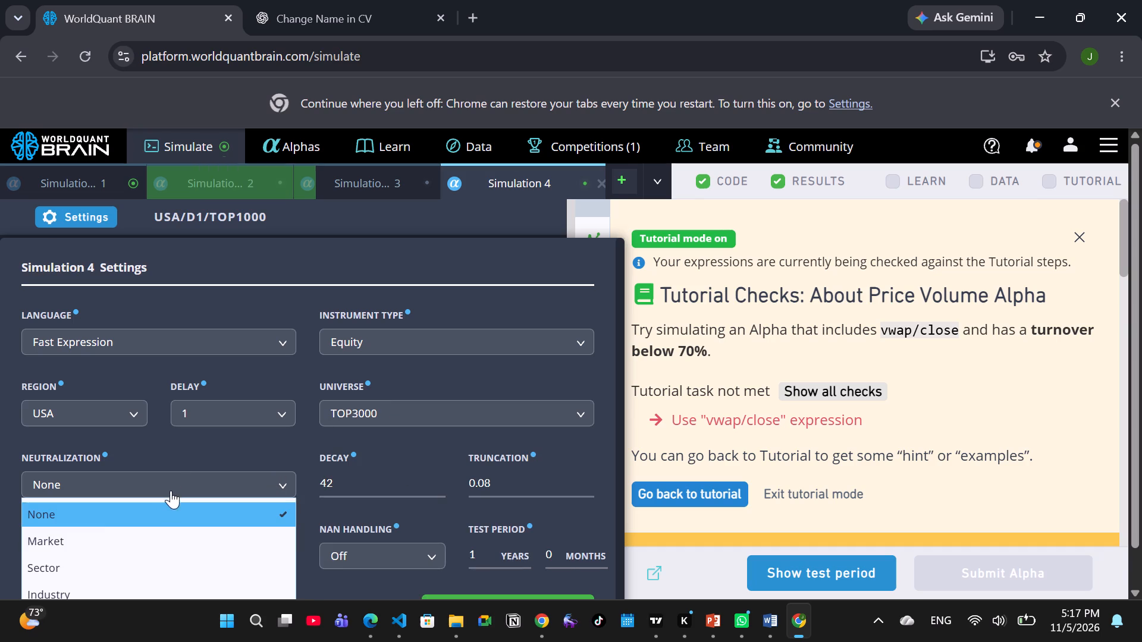
pyautogui.click(98, 540)
pyautogui.scroll(-3, 561, 389)
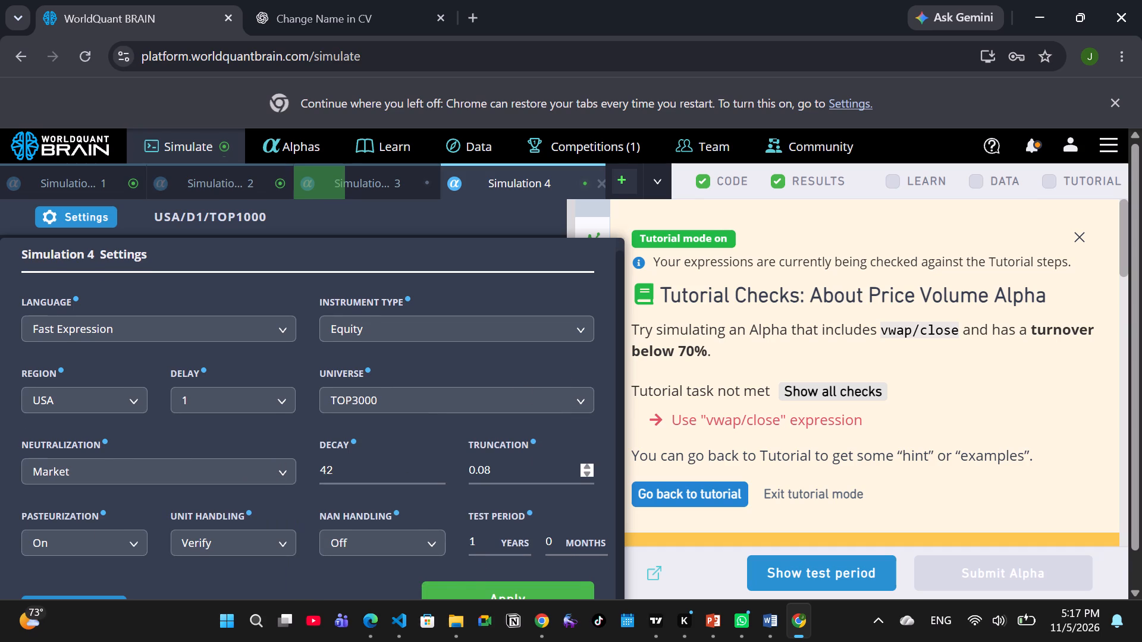
pyautogui.moveTo(460, 580); pyautogui.dragTo(482, 587)
pyautogui.click(482, 587)
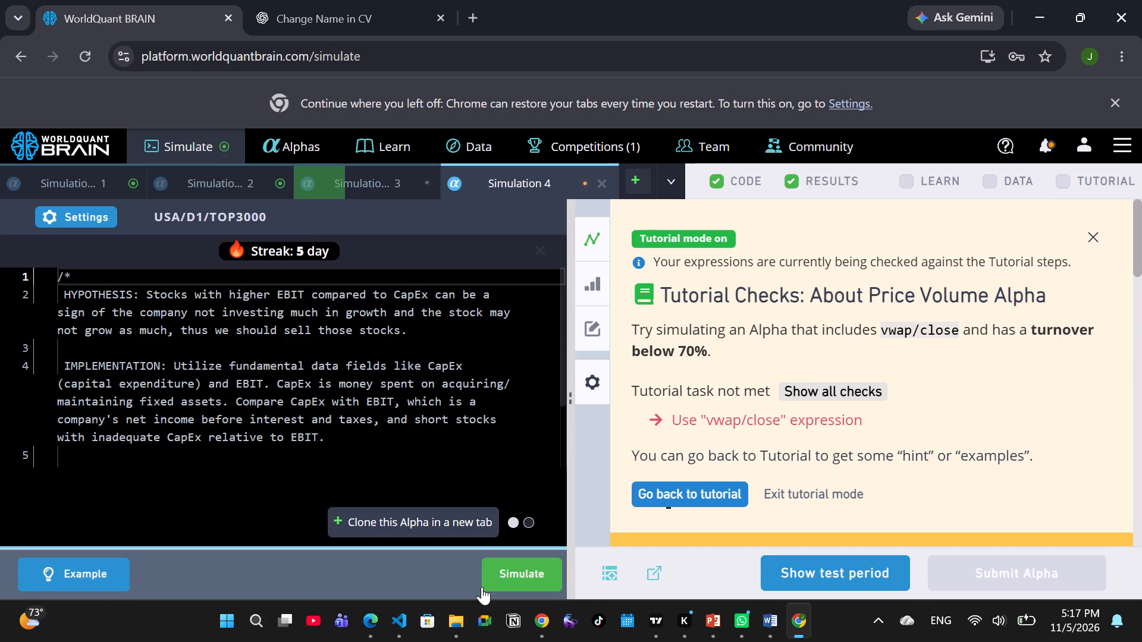
pyautogui.click(515, 571)
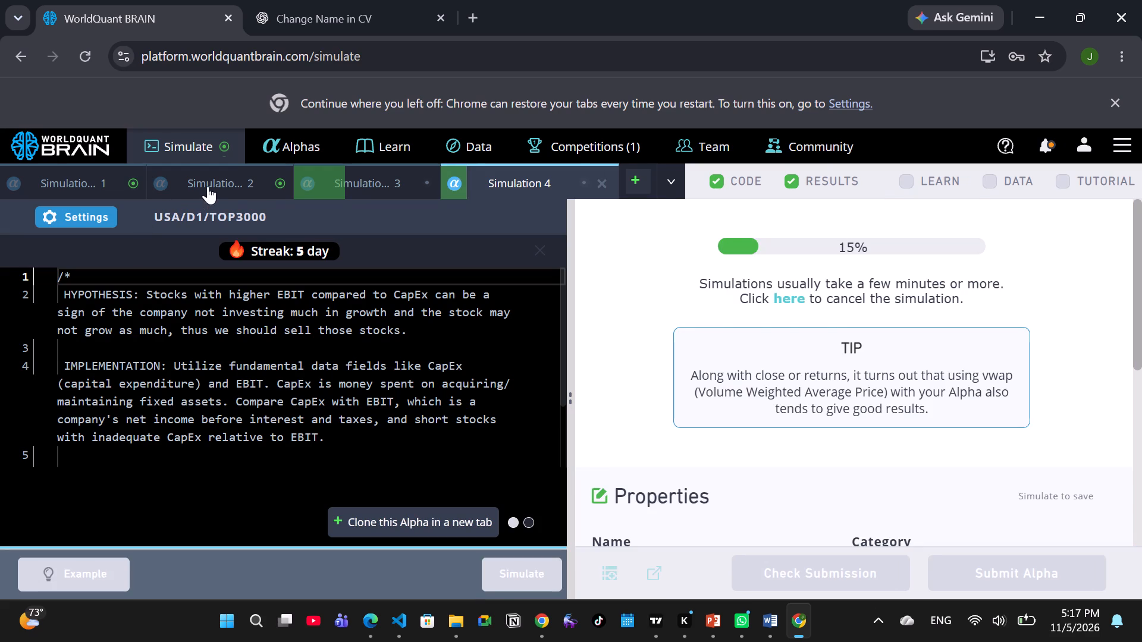
# Set Simulation 2's neutralization to Market in its settings, apply the change and run the simulation.
pyautogui.click(208, 186)
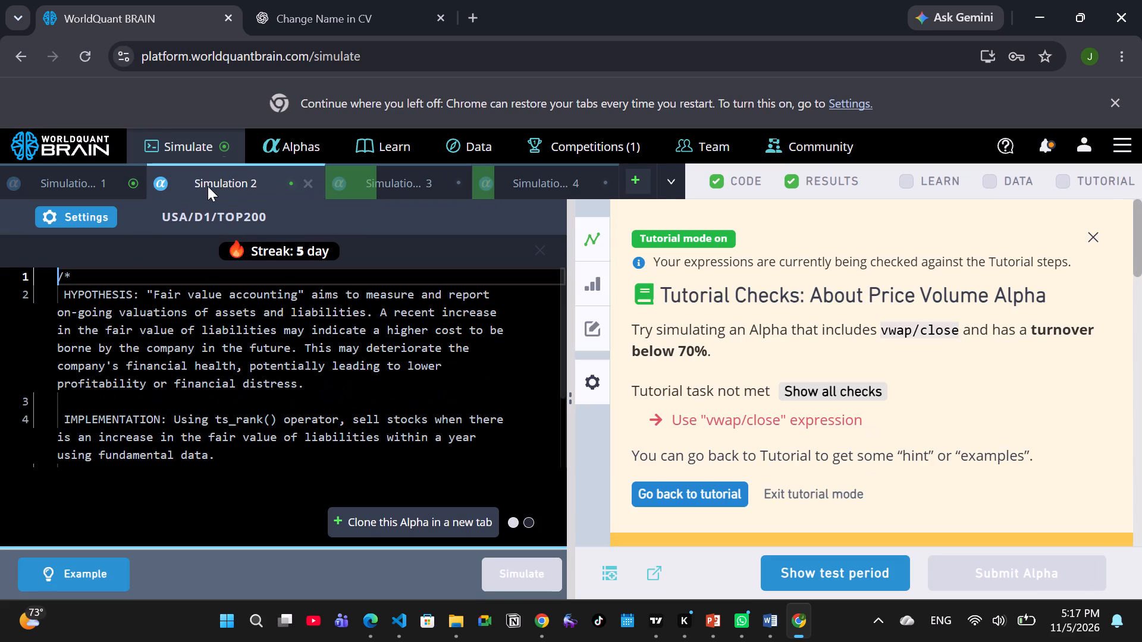
pyautogui.click(96, 219)
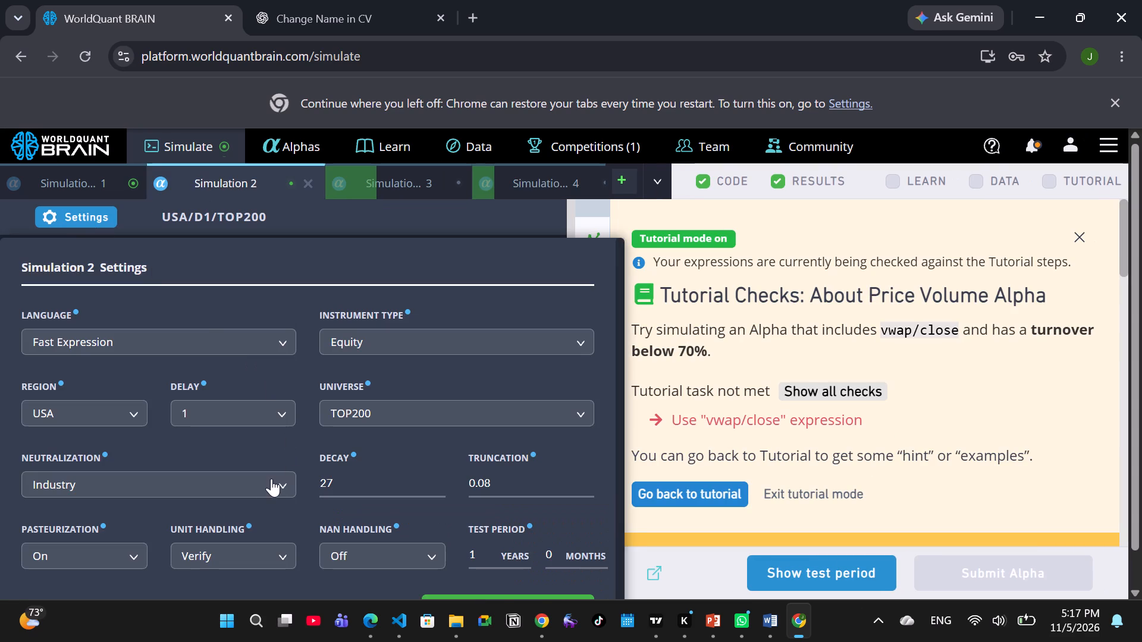
pyautogui.click(266, 484)
pyautogui.click(93, 534)
pyautogui.scroll(-4, 401, 471)
pyautogui.click(519, 594)
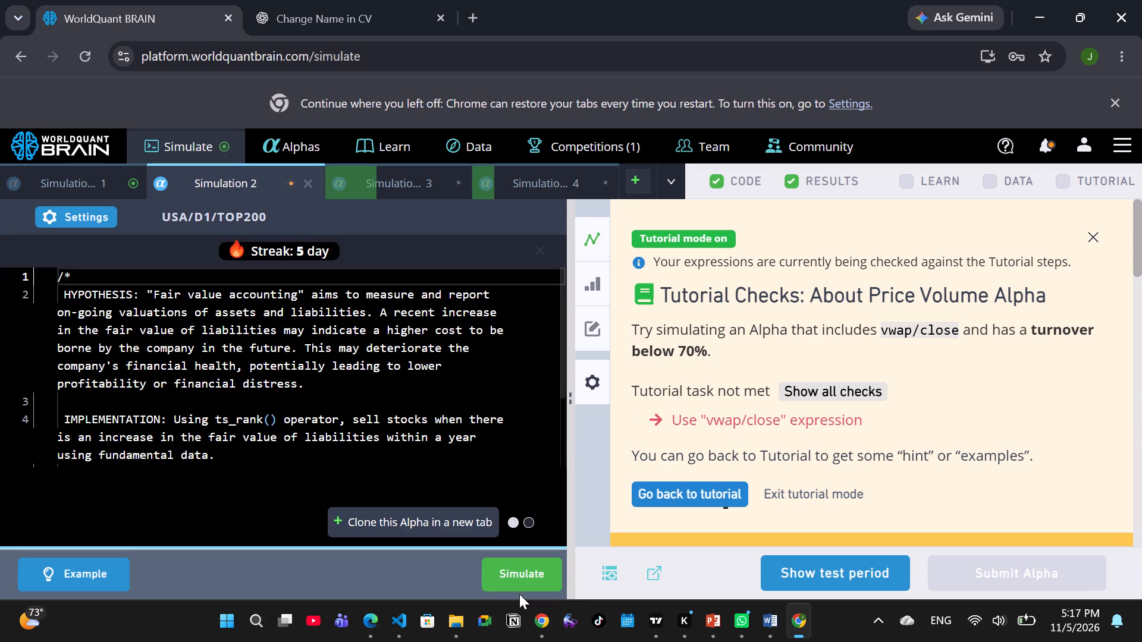
pyautogui.click(522, 584)
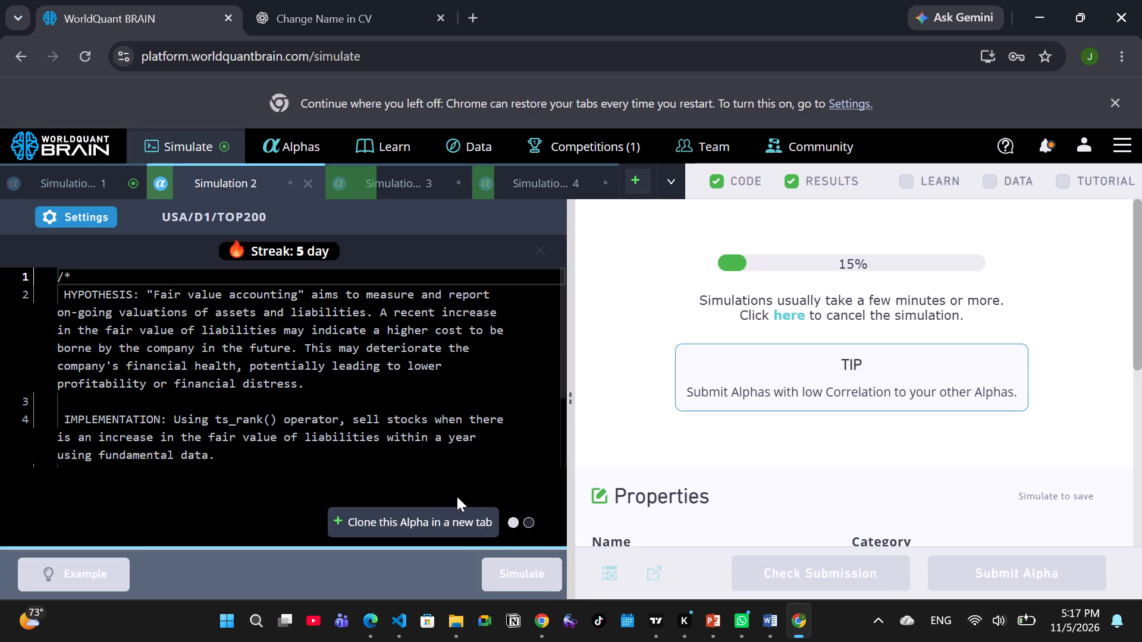
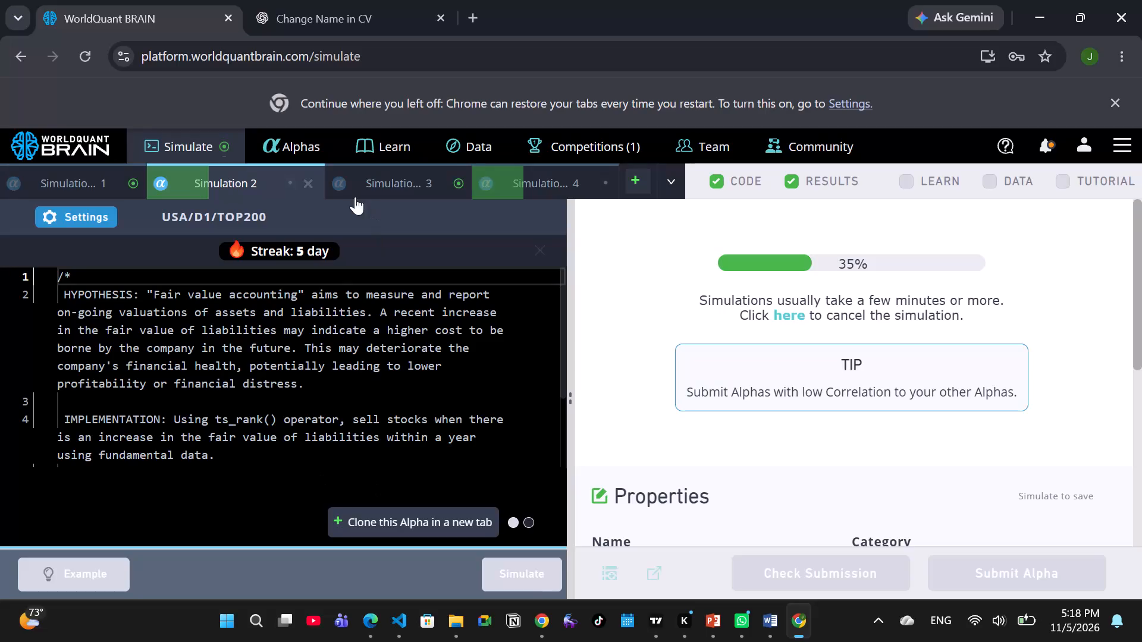
# Set Simulation 3's universe to TOP2000 in its settings, apply the change and run the simulation.
pyautogui.click(390, 179)
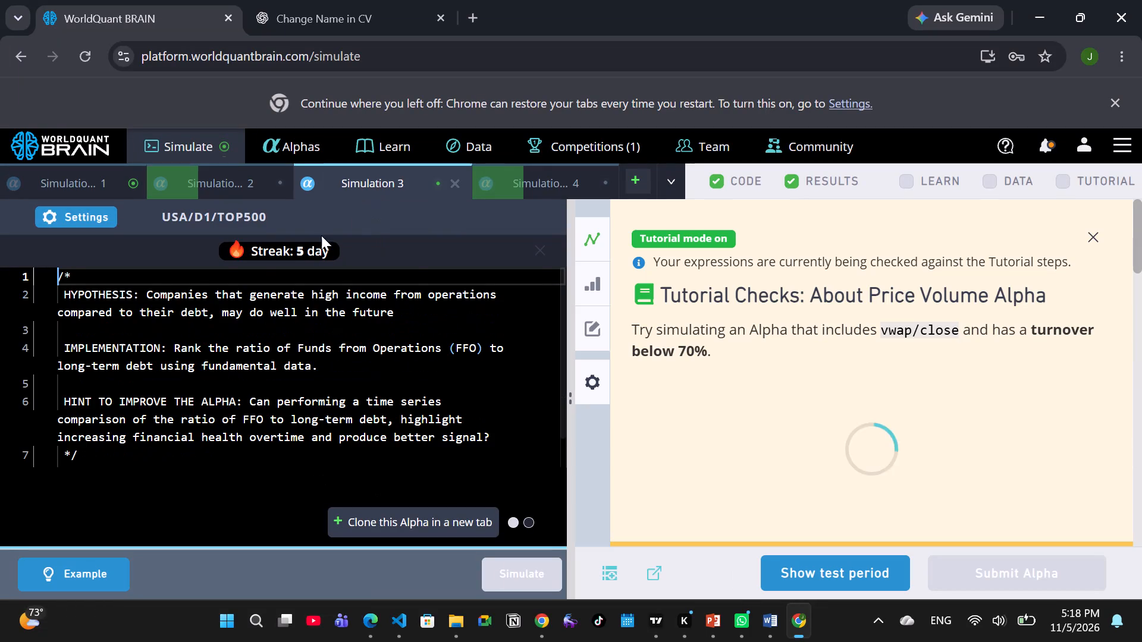
pyautogui.click(97, 224)
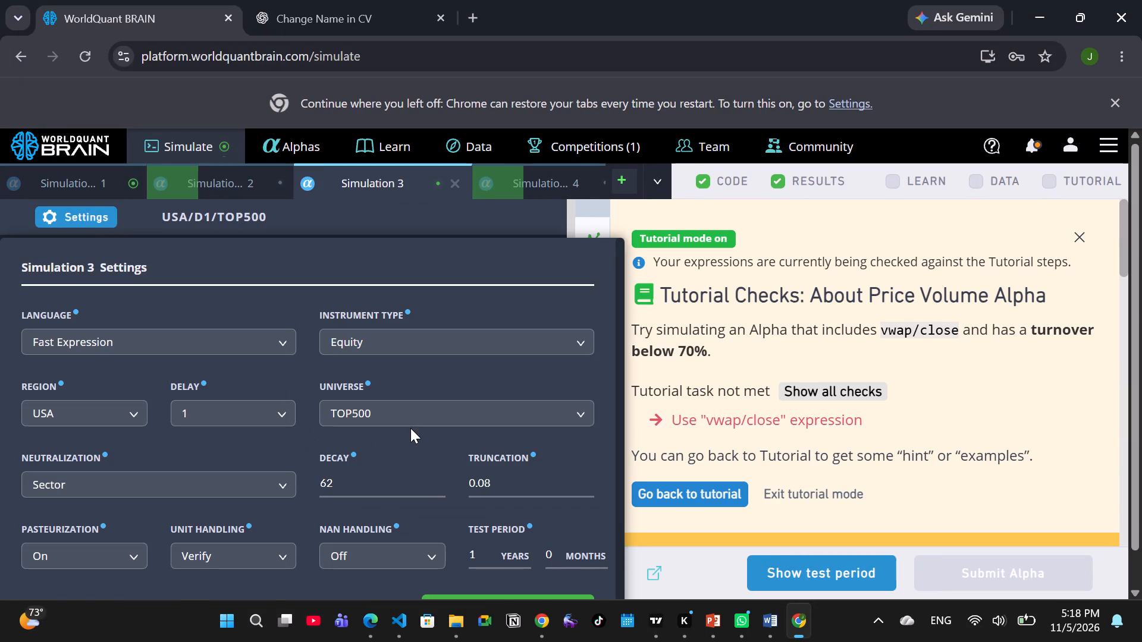
pyautogui.click(416, 402)
pyautogui.click(366, 461)
pyautogui.scroll(-3, 457, 494)
pyautogui.click(491, 590)
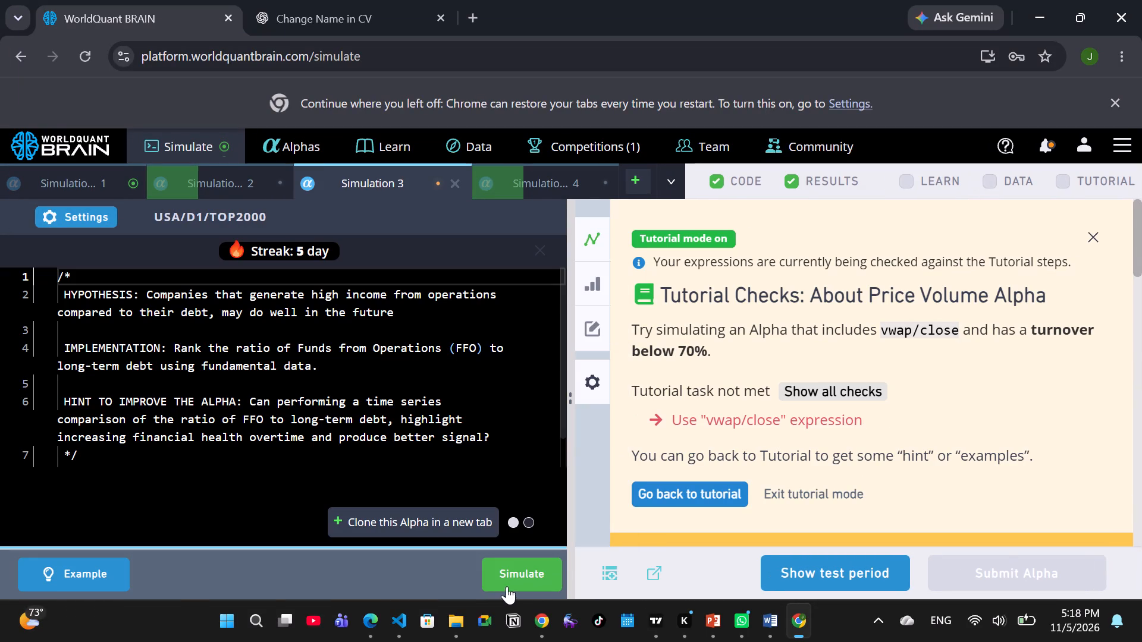
pyautogui.click(525, 577)
# Set Simulation 1's universe to TOP500 and its neutralization to Market, apply the changes and run the simulation.
pyautogui.click(91, 175)
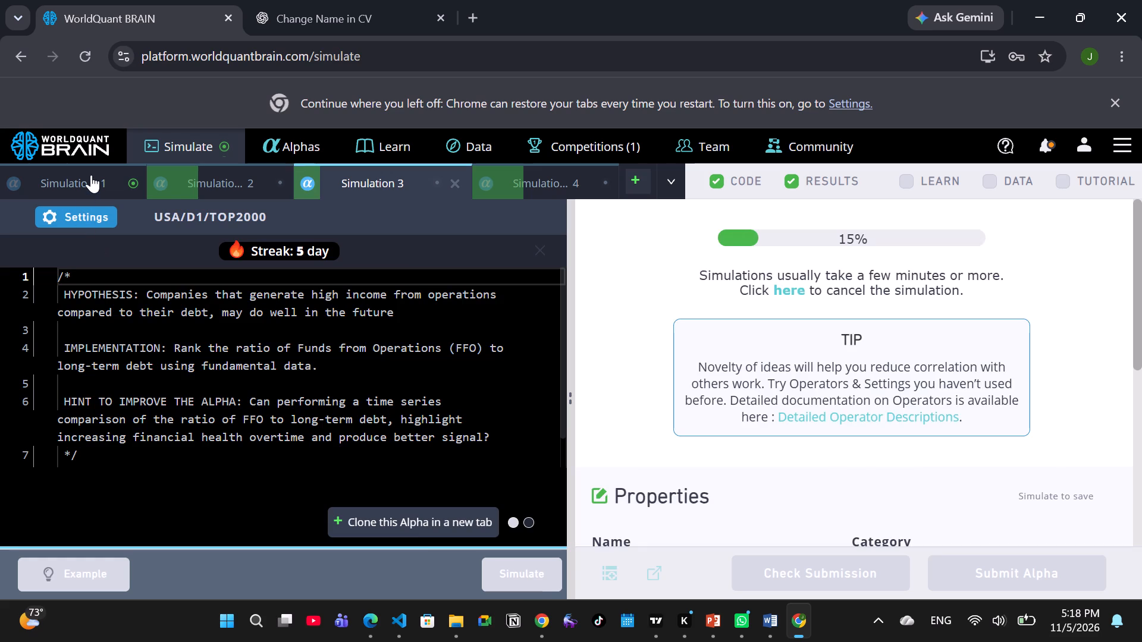
pyautogui.click(73, 220)
pyautogui.click(444, 424)
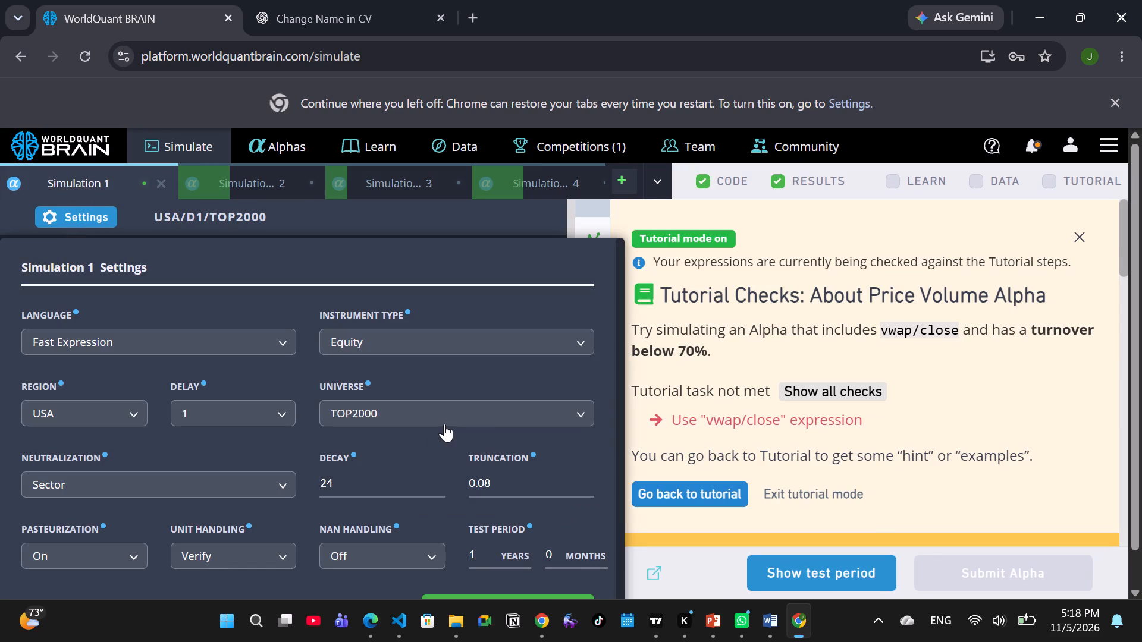
pyautogui.click(357, 531)
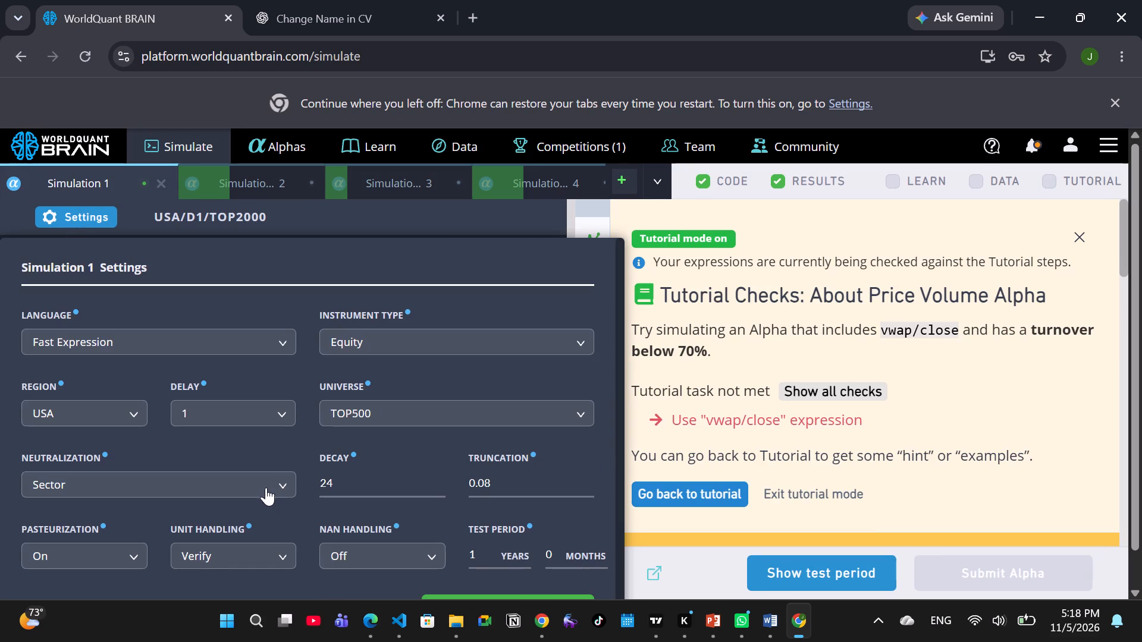
pyautogui.click(265, 484)
pyautogui.click(79, 539)
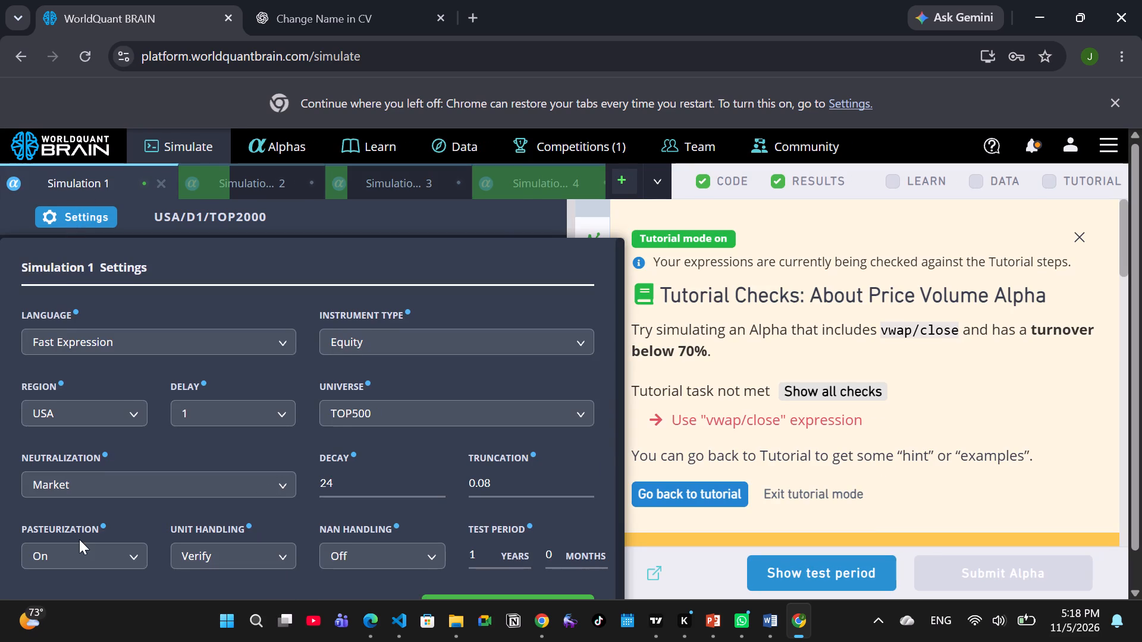
pyautogui.scroll(-3, 397, 413)
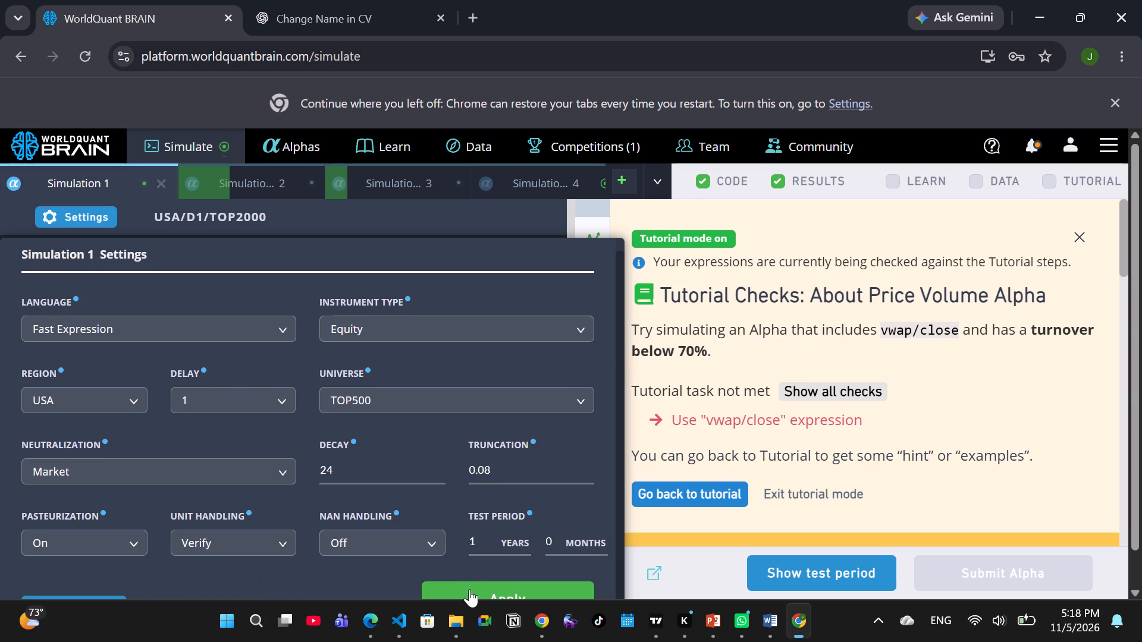
pyautogui.click(469, 589)
pyautogui.click(531, 575)
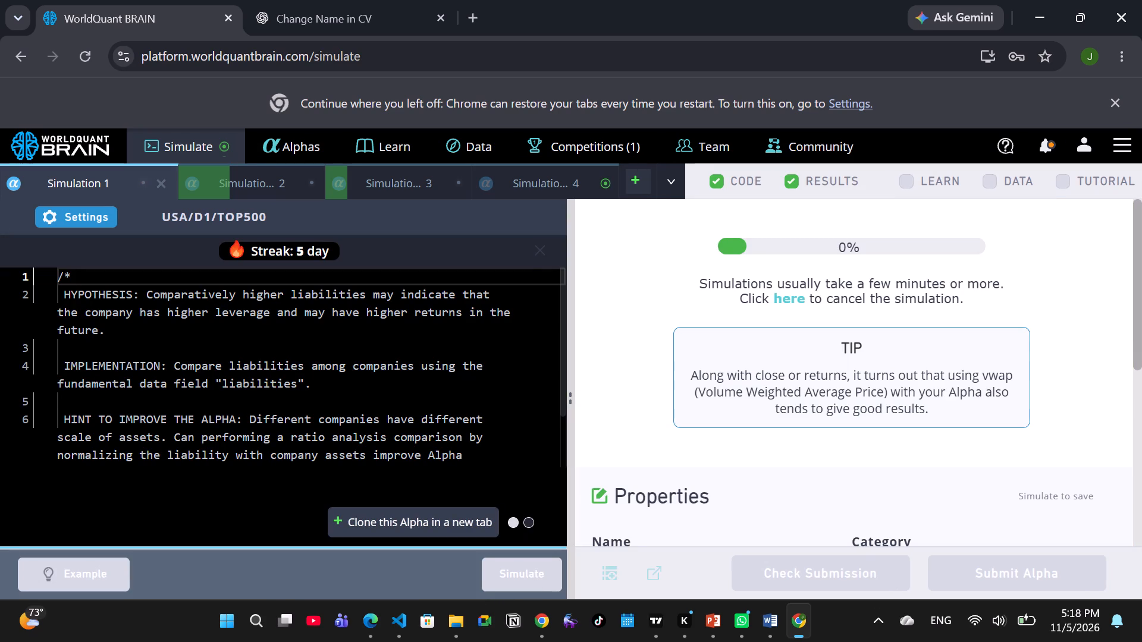
# Set Simulation 4's decay to 45 and its neutralization to Sector, apply the changes and run the simulation.
pyautogui.click(523, 172)
pyautogui.click(84, 219)
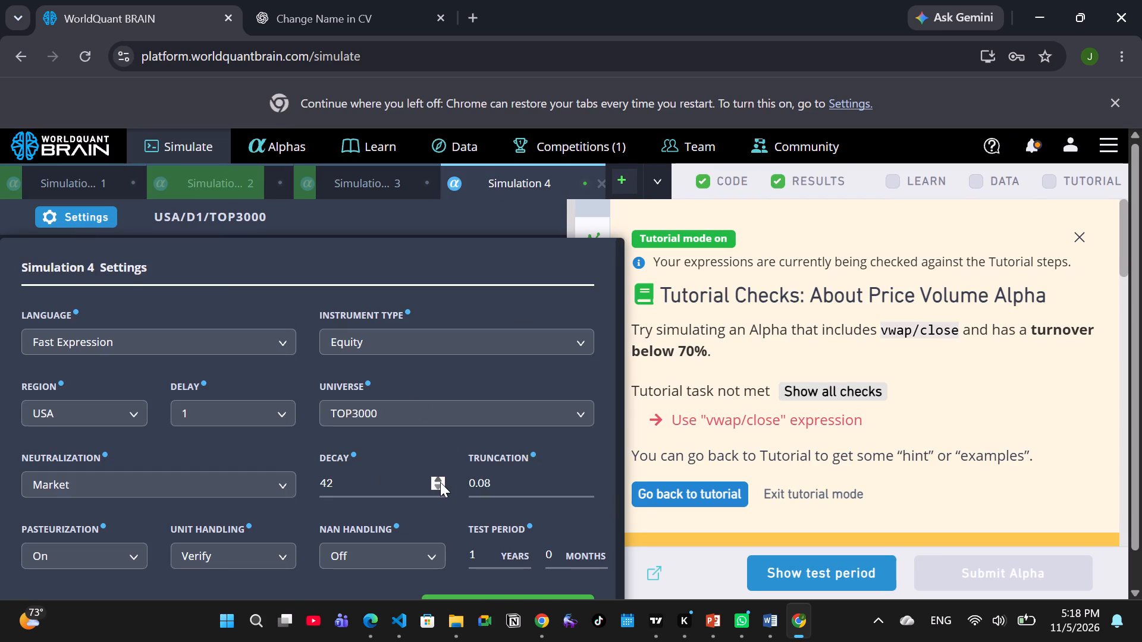
pyautogui.tripleClick(440, 482)
pyautogui.click(212, 483)
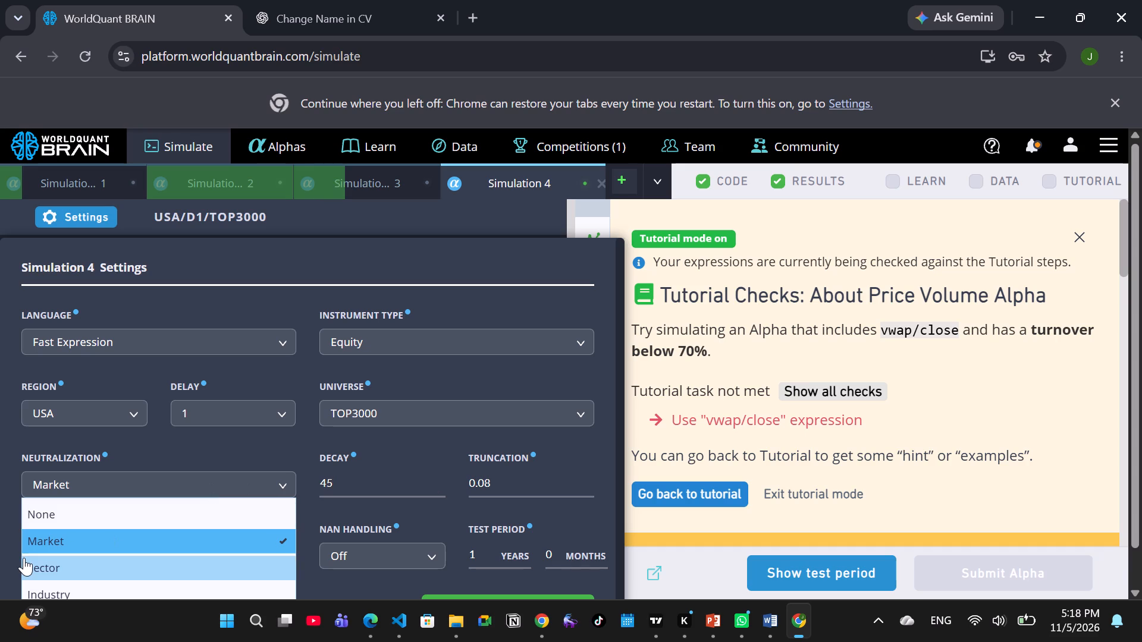
pyautogui.click(24, 558)
pyautogui.scroll(-2, 439, 533)
pyautogui.click(500, 591)
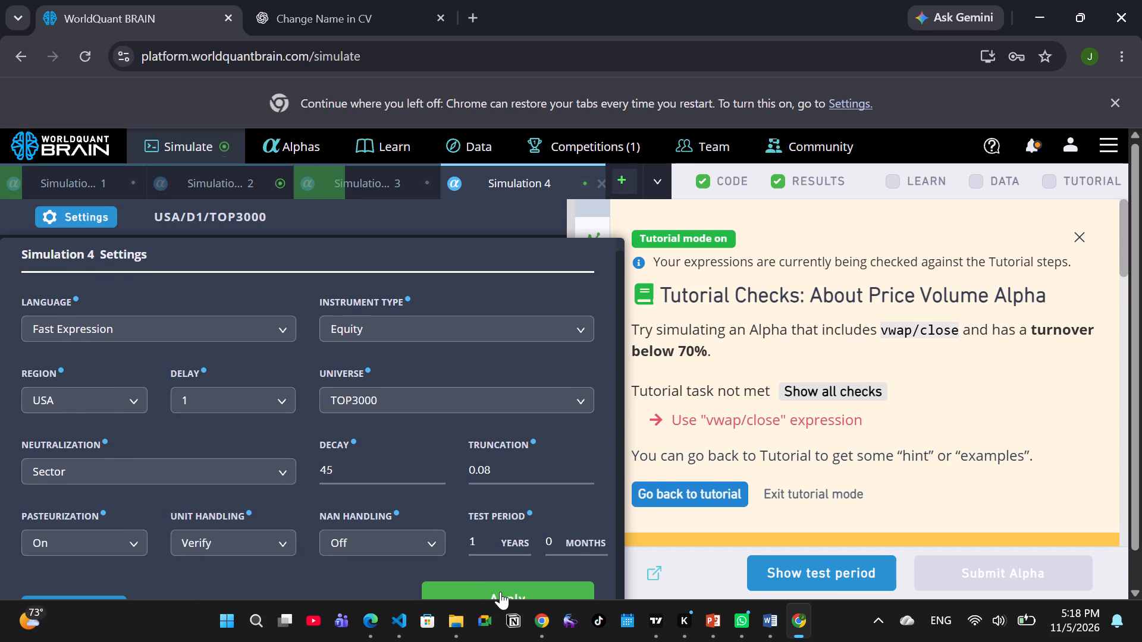
pyautogui.click(532, 581)
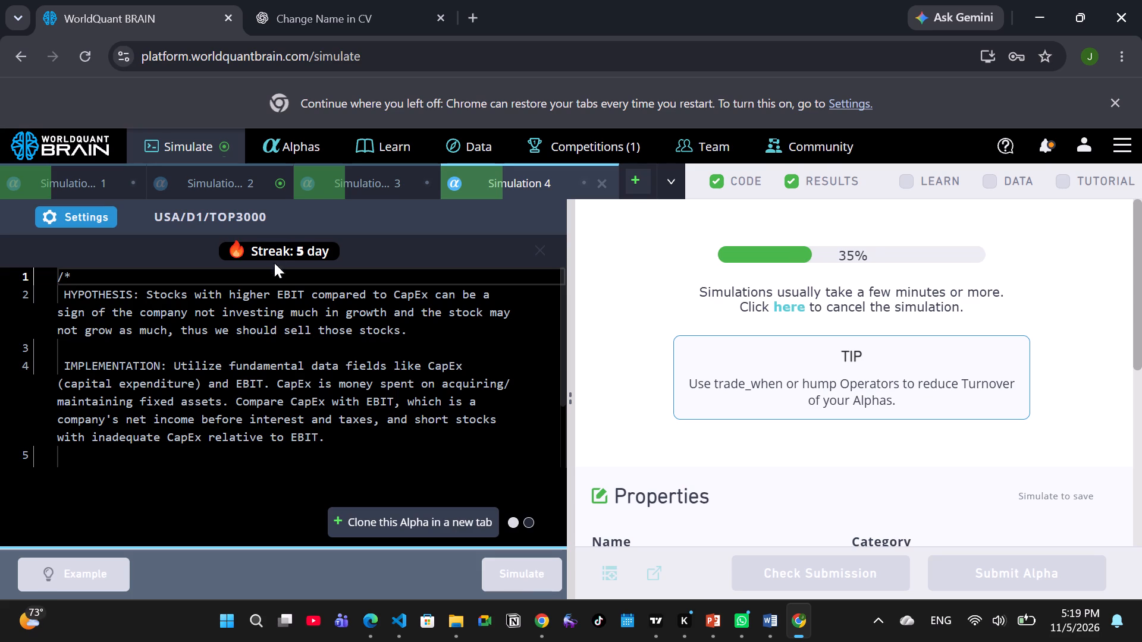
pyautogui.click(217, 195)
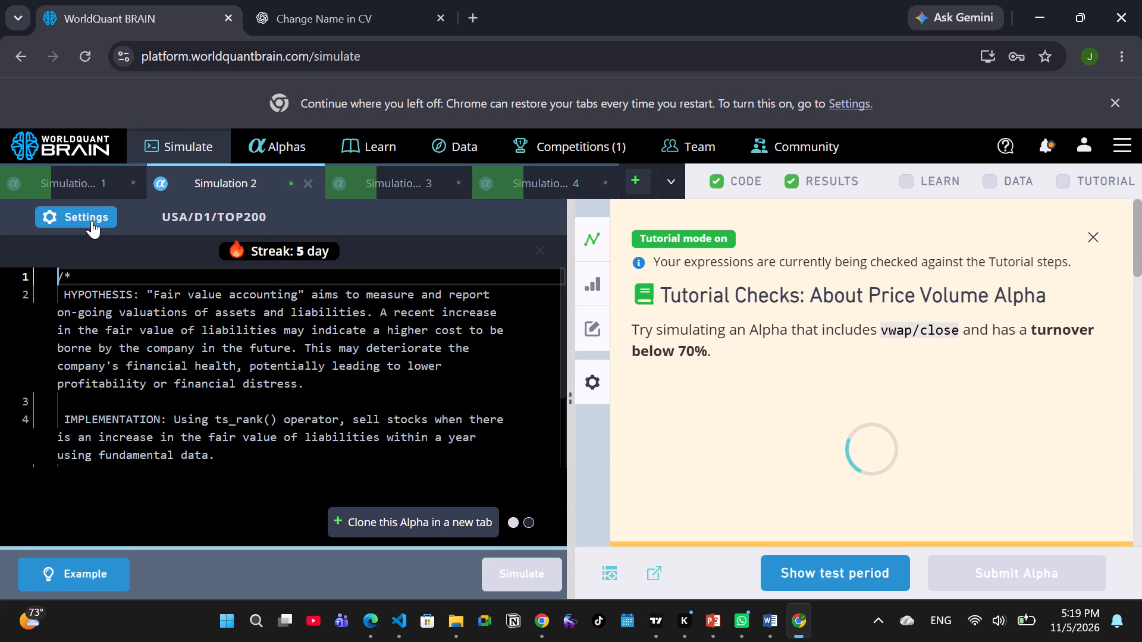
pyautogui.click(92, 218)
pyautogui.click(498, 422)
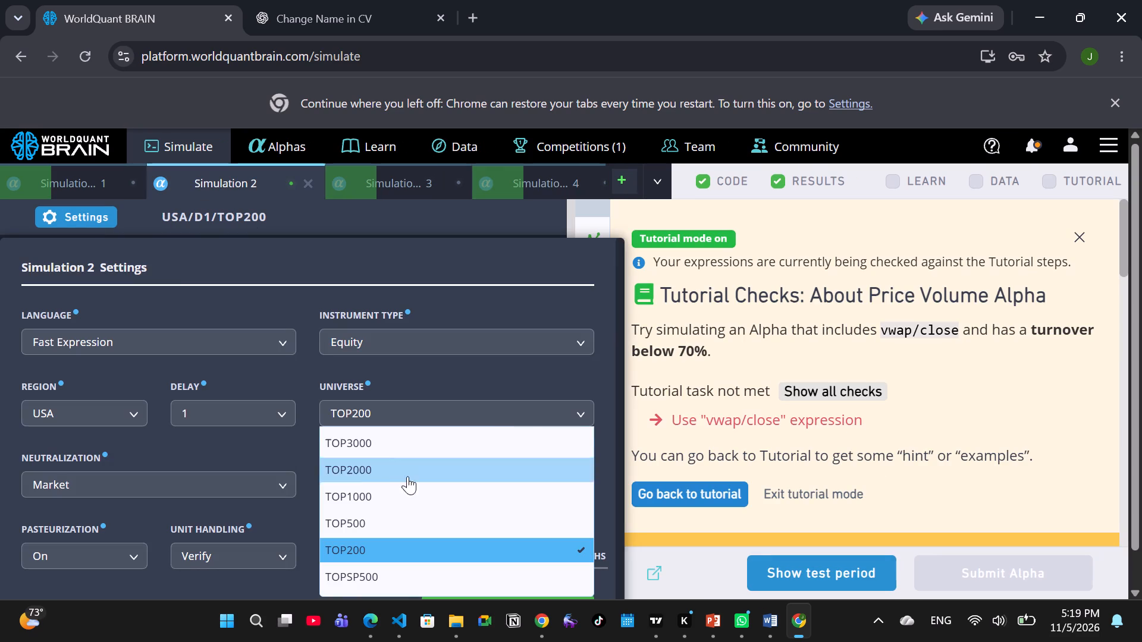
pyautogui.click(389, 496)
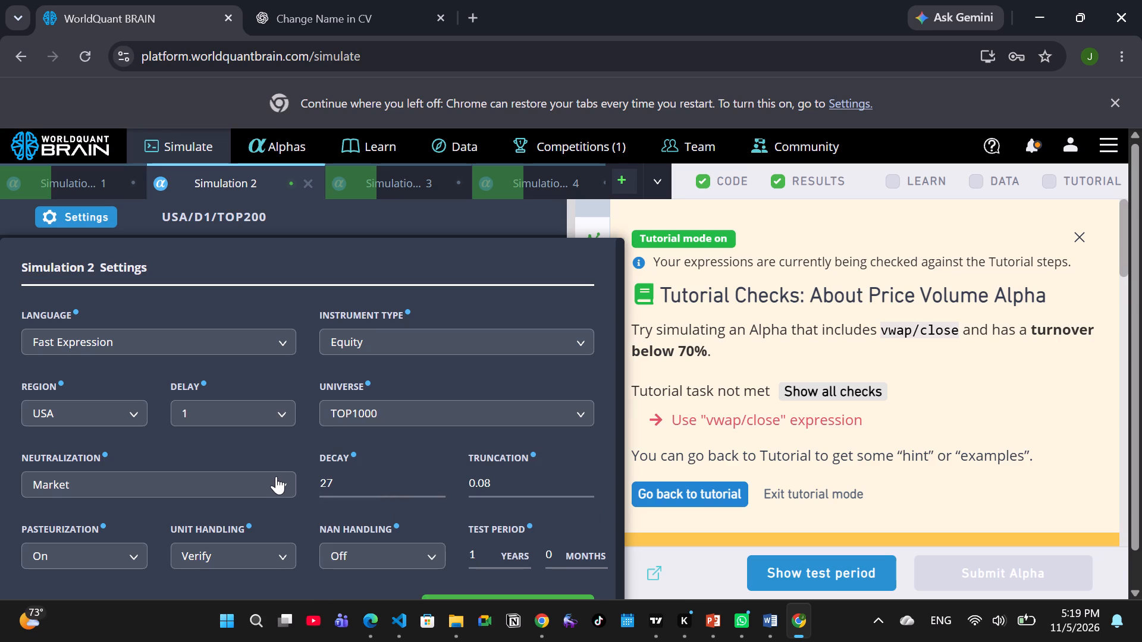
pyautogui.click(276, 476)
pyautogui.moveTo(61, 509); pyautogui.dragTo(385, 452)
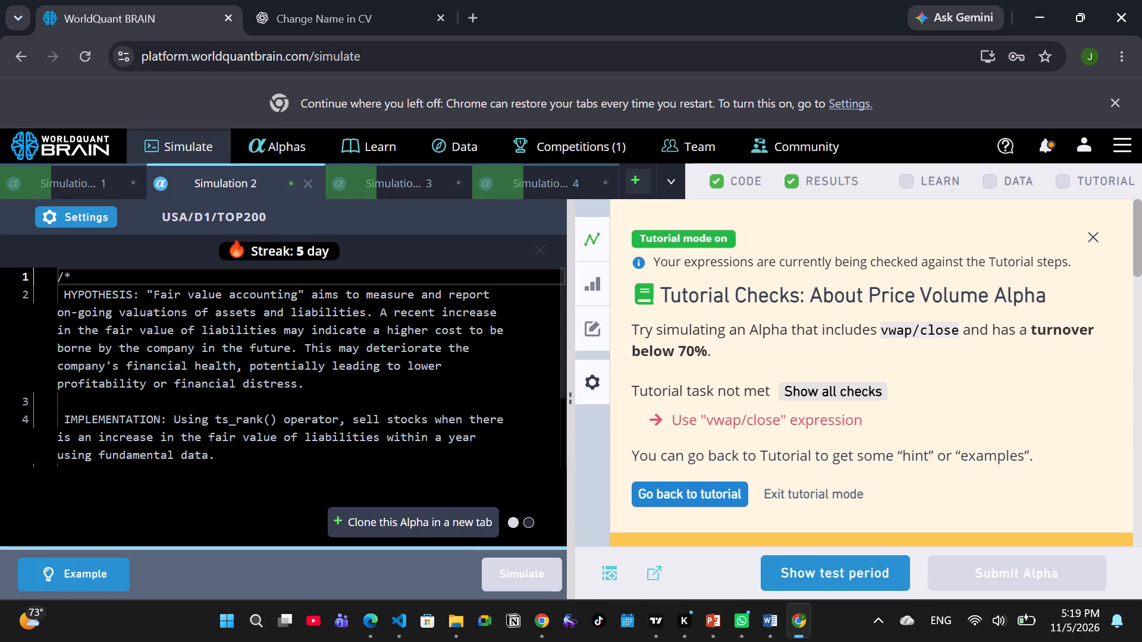
# Set Simulation 2's neutralization to None in its settings, apply the change and try to run the simulation.
pyautogui.click(97, 216)
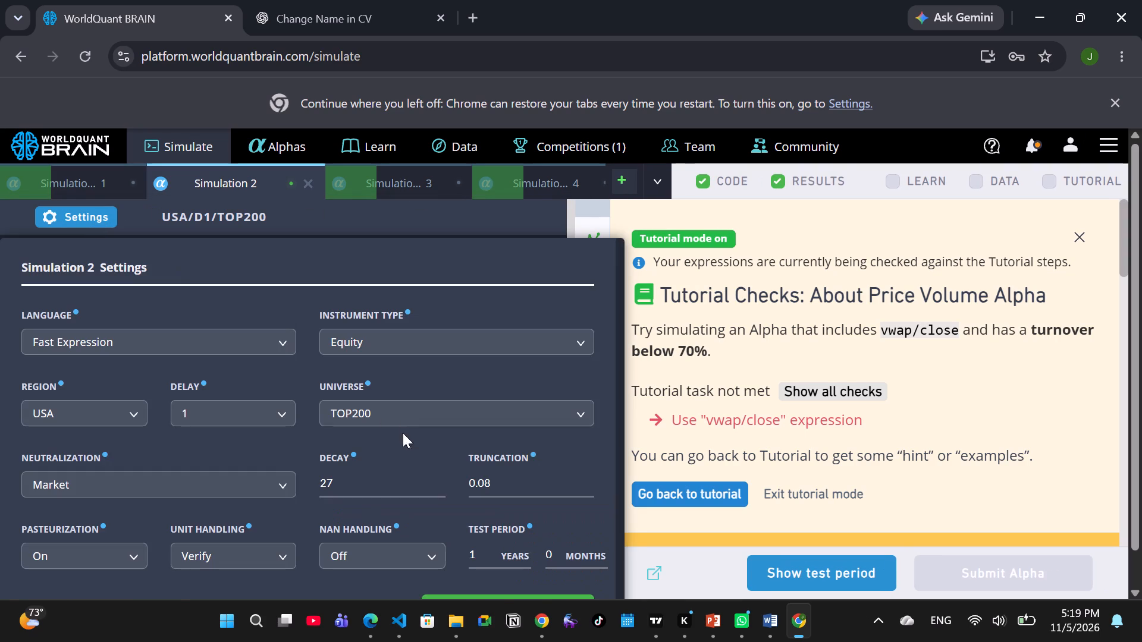
pyautogui.click(266, 486)
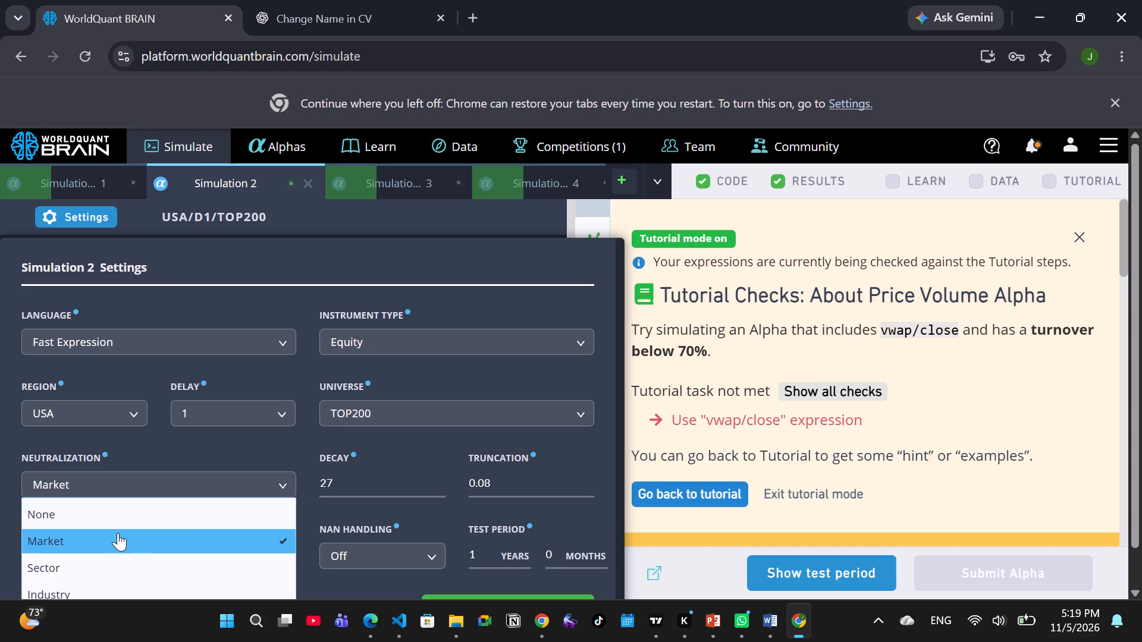
pyautogui.click(140, 503)
pyautogui.scroll(-2, 436, 401)
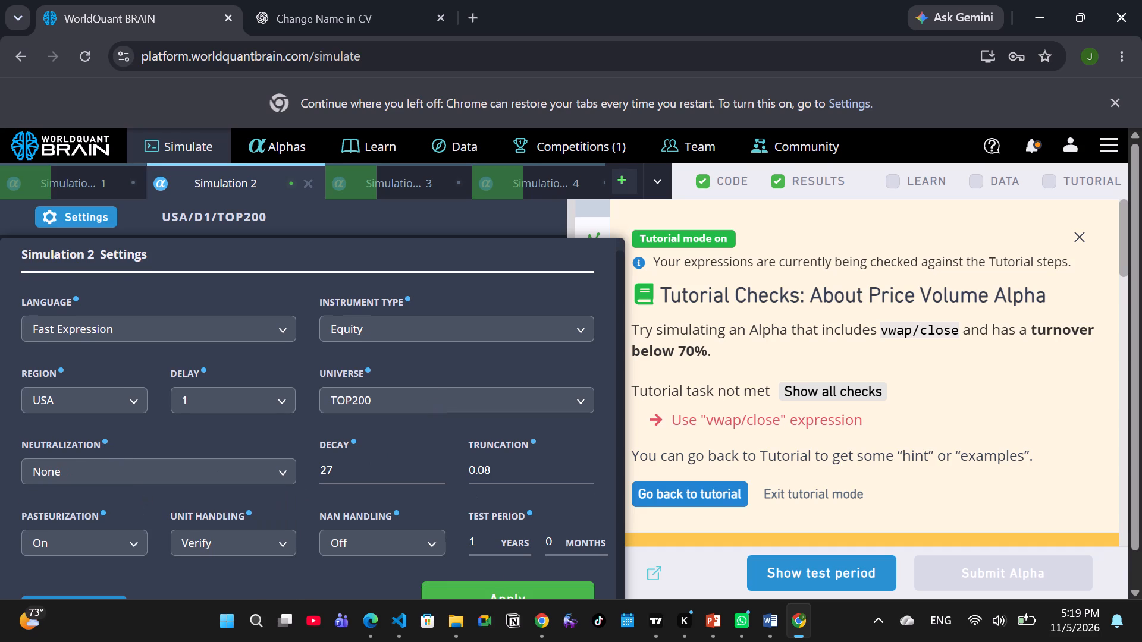
pyautogui.click(482, 586)
pyautogui.click(519, 583)
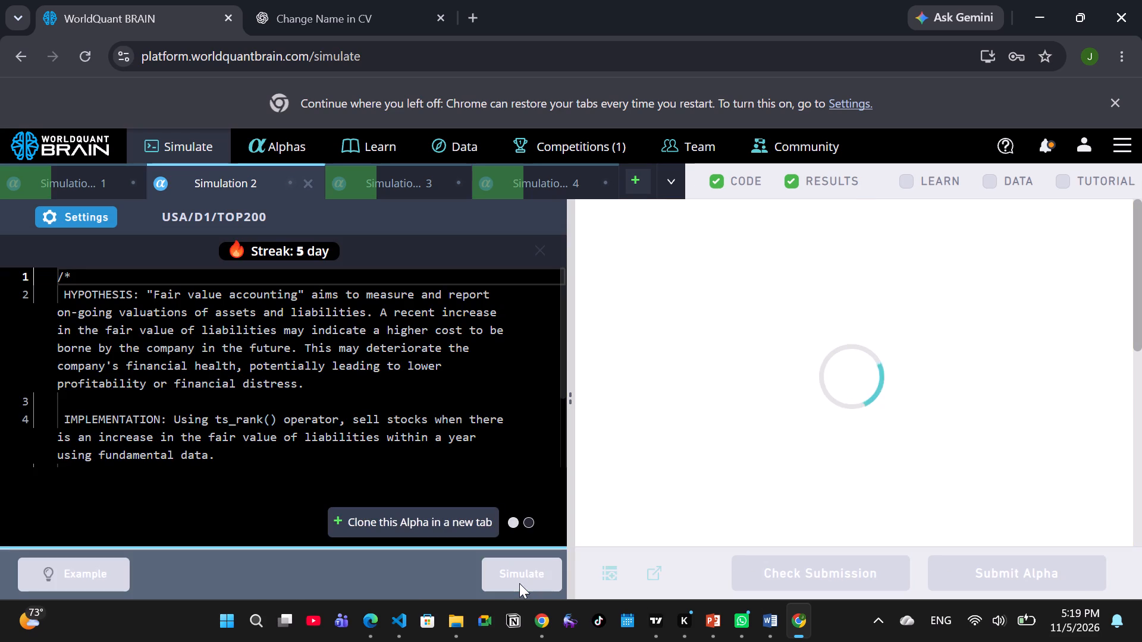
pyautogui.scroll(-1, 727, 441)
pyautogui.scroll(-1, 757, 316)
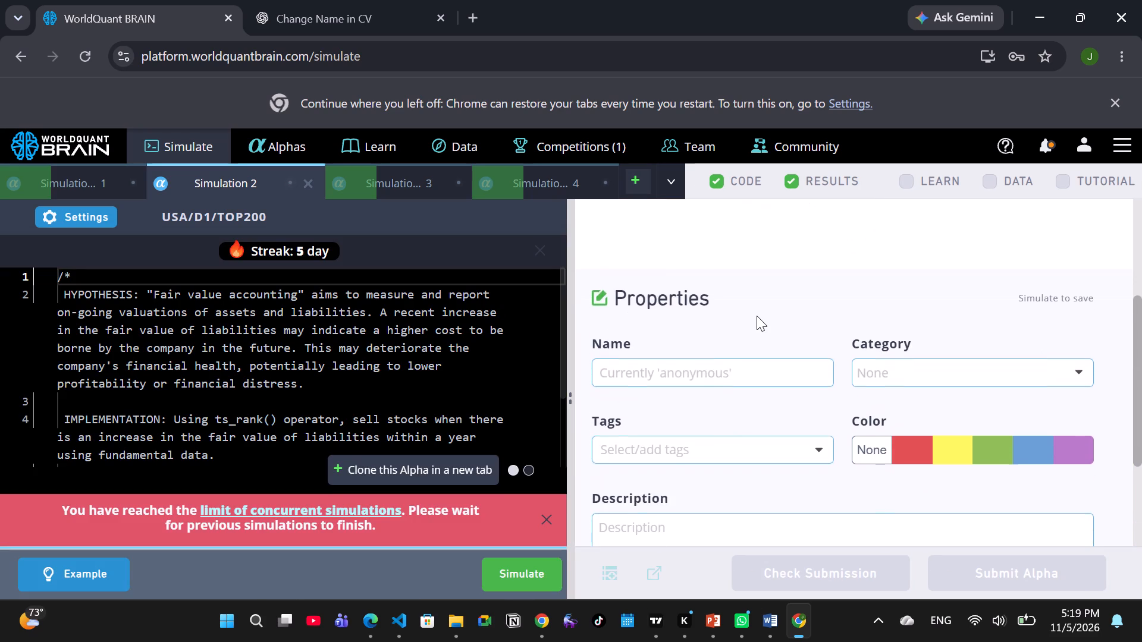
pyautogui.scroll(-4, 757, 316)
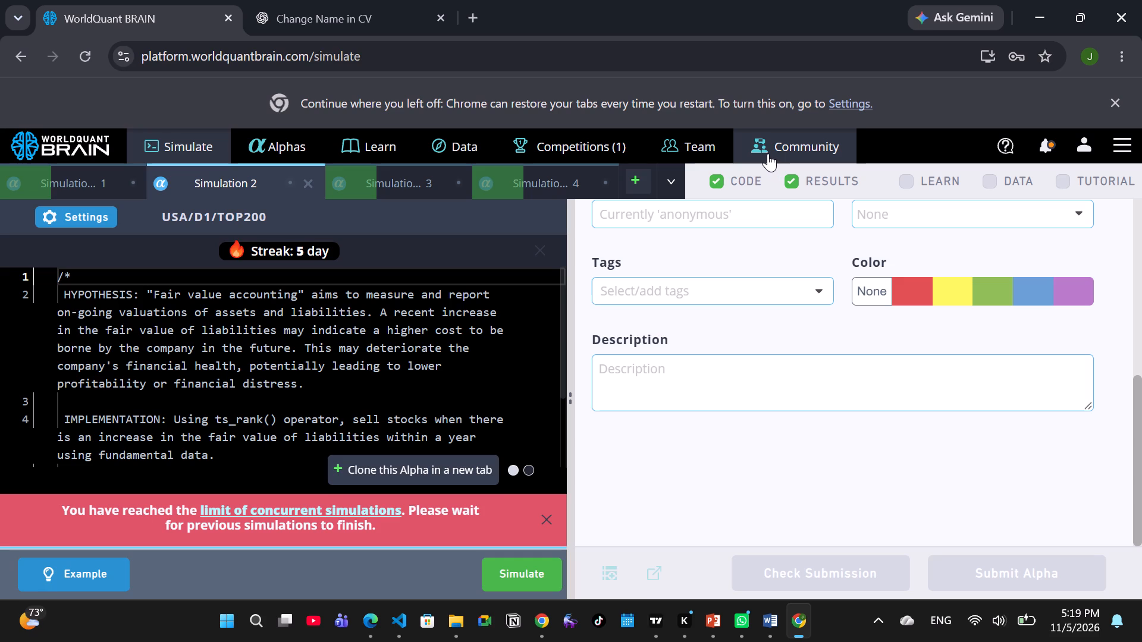
# Open the account page from the profile and look through its basic details form.
pyautogui.click(1083, 147)
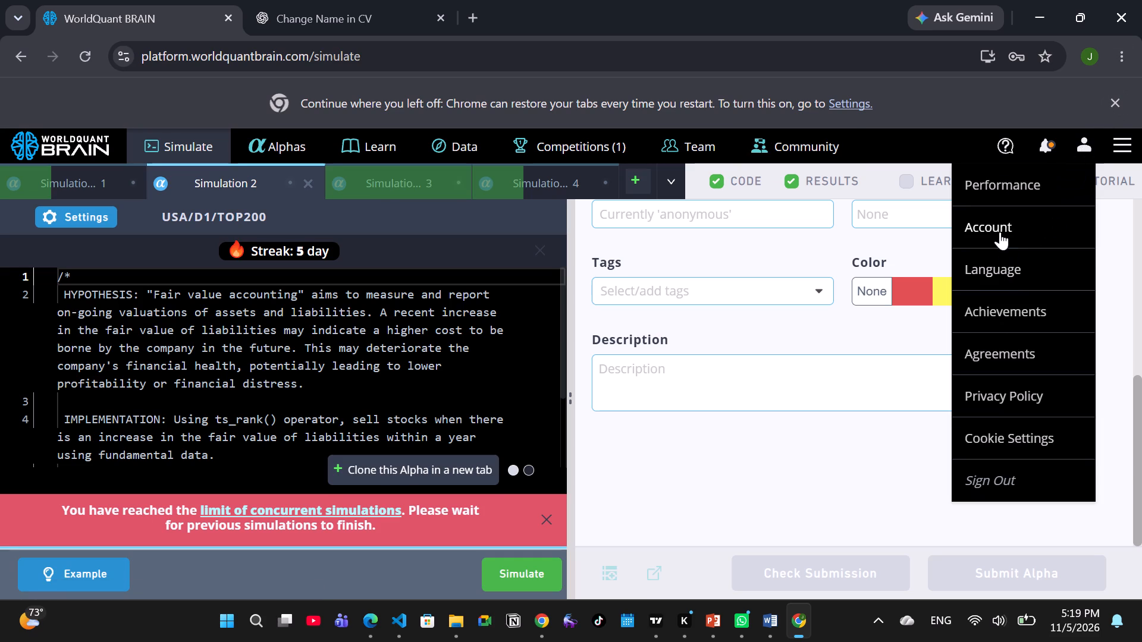
pyautogui.click(1020, 234)
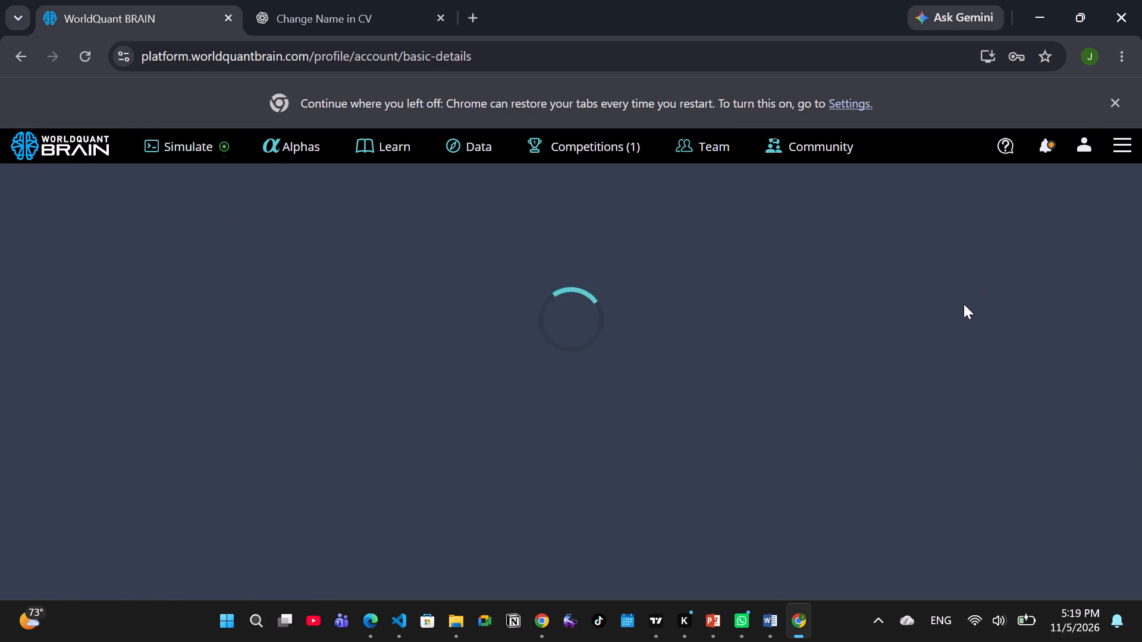
pyautogui.scroll(-1, 893, 439)
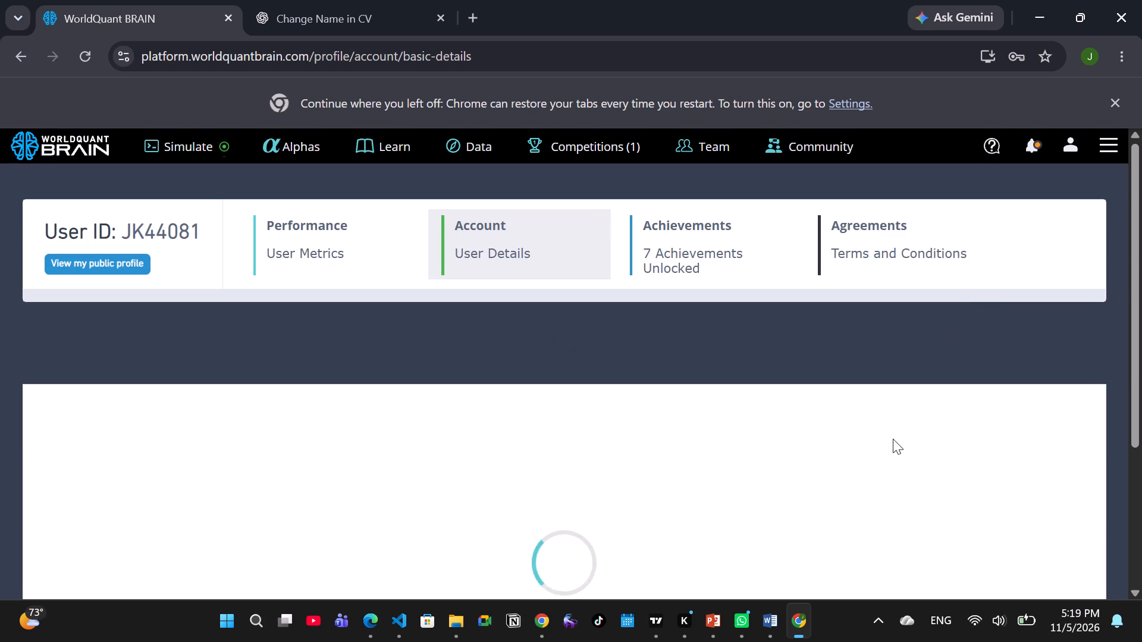
pyautogui.scroll(-2, 893, 439)
pyautogui.scroll(1, 893, 439)
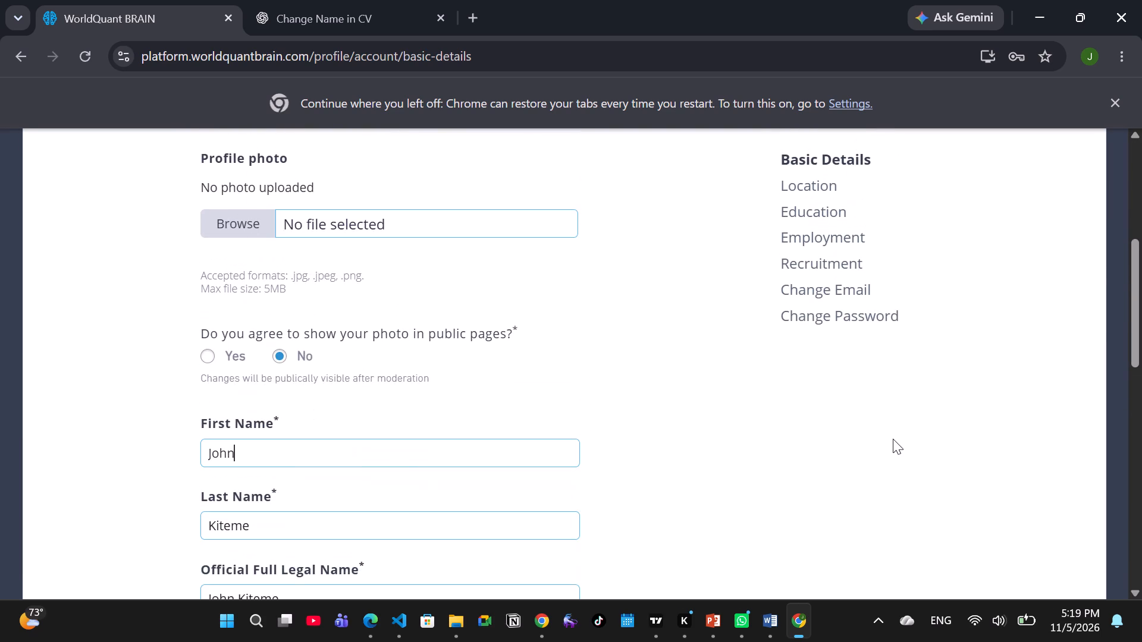
pyautogui.scroll(1, 893, 439)
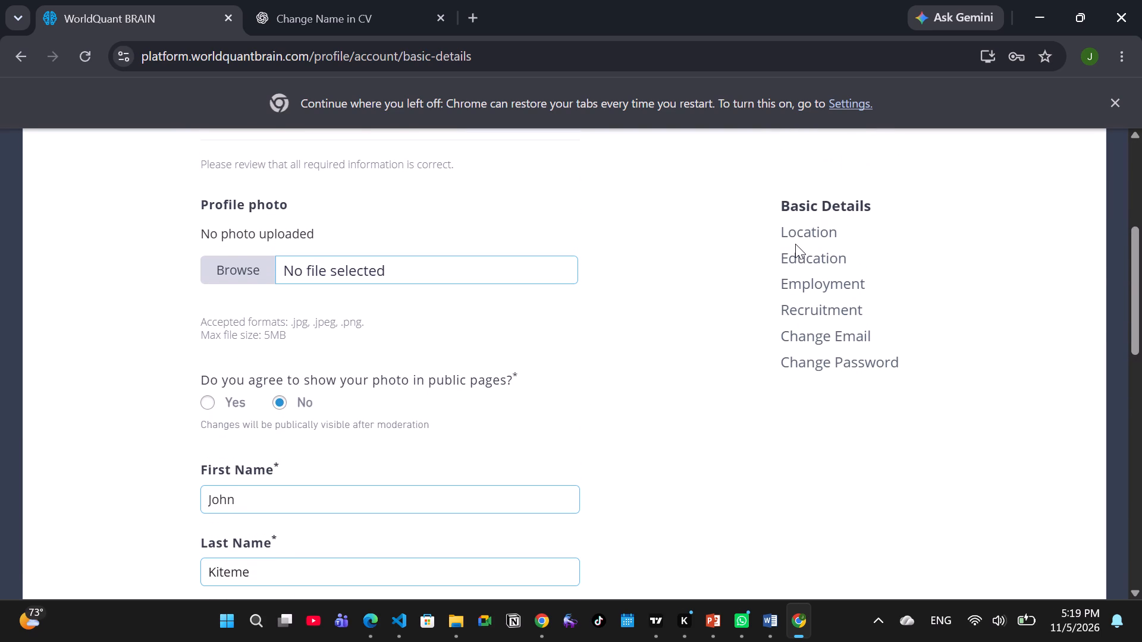
pyautogui.scroll(-1, 793, 397)
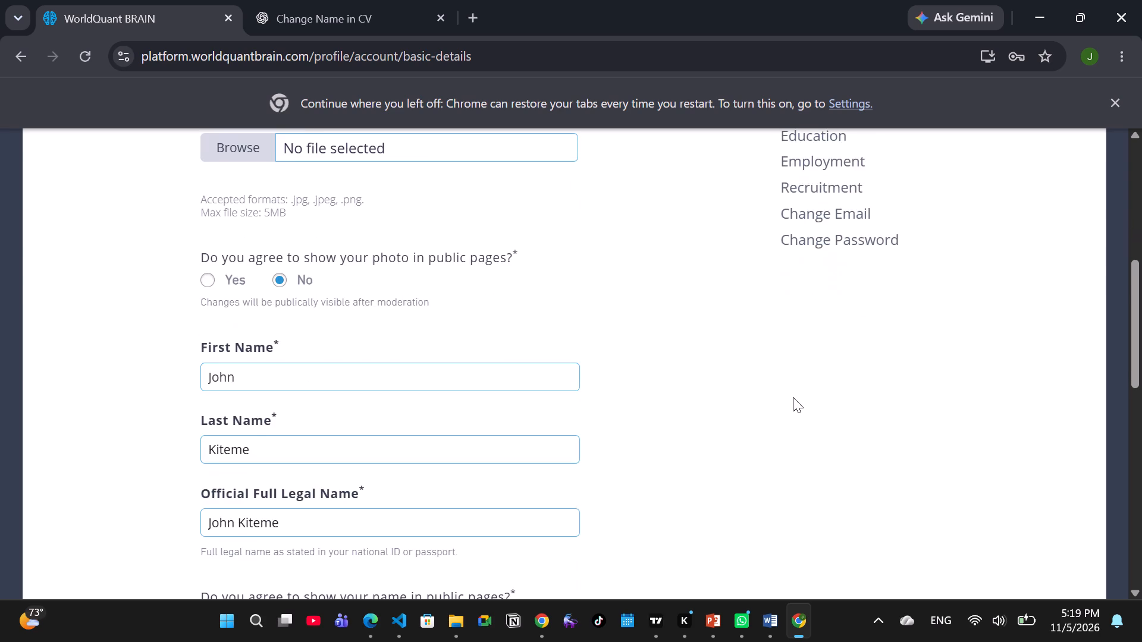
pyautogui.scroll(6, 793, 397)
# Return to the Simulate page and run Simulation 2 again with its applied settings.
pyautogui.click(192, 147)
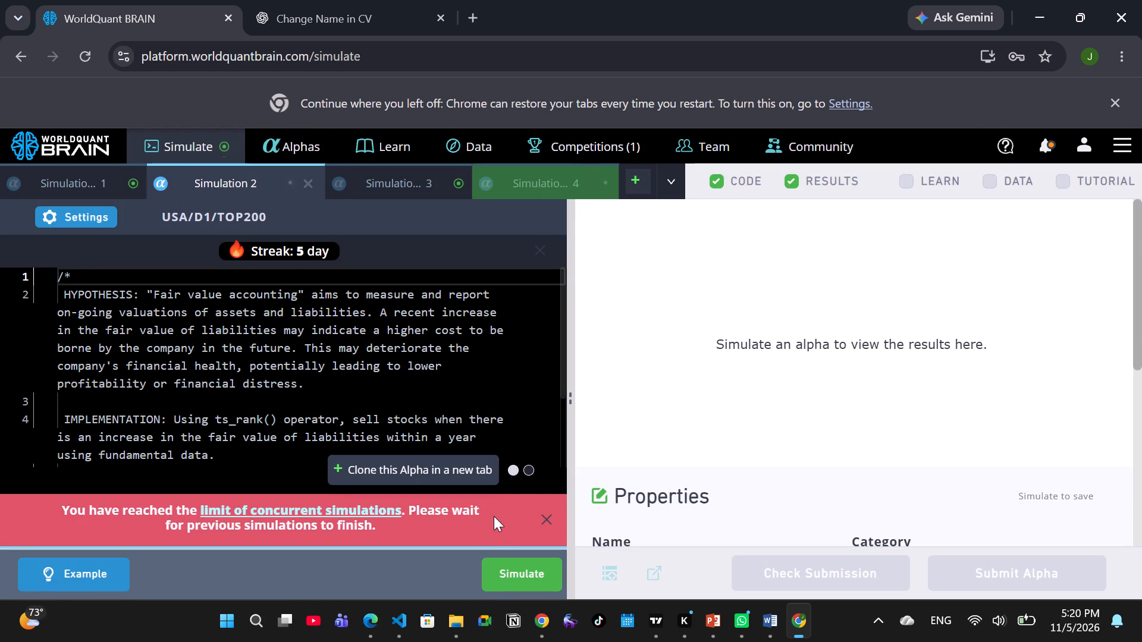
pyautogui.click(497, 572)
# Set Simulation 3's universe to TOP1000 in its settings, apply the change and run the simulation.
pyautogui.click(403, 191)
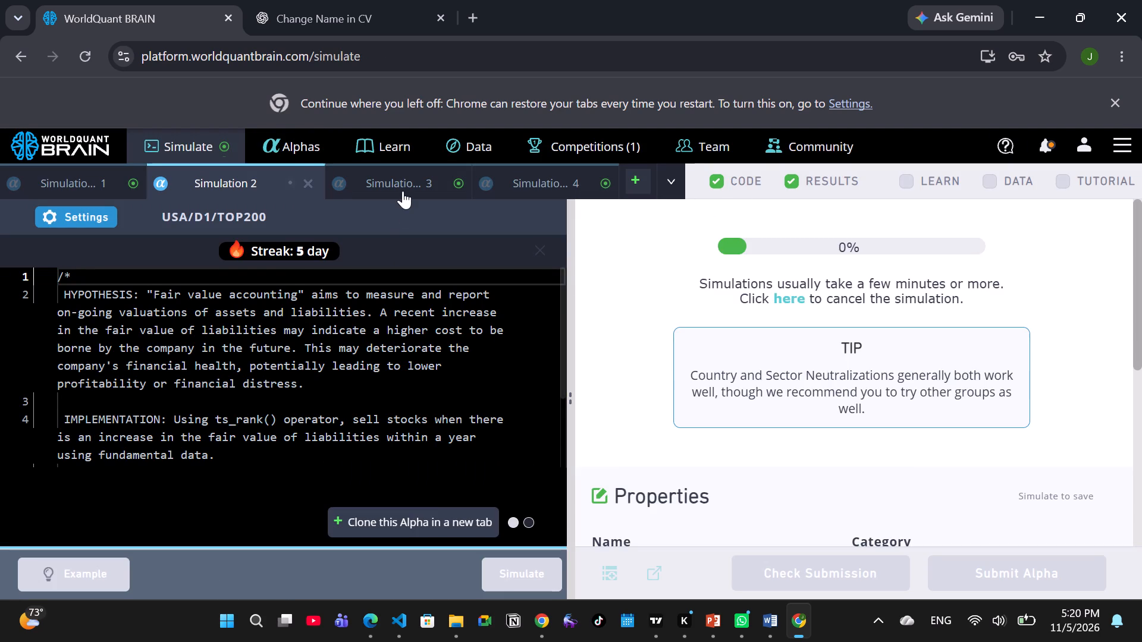
pyautogui.click(63, 214)
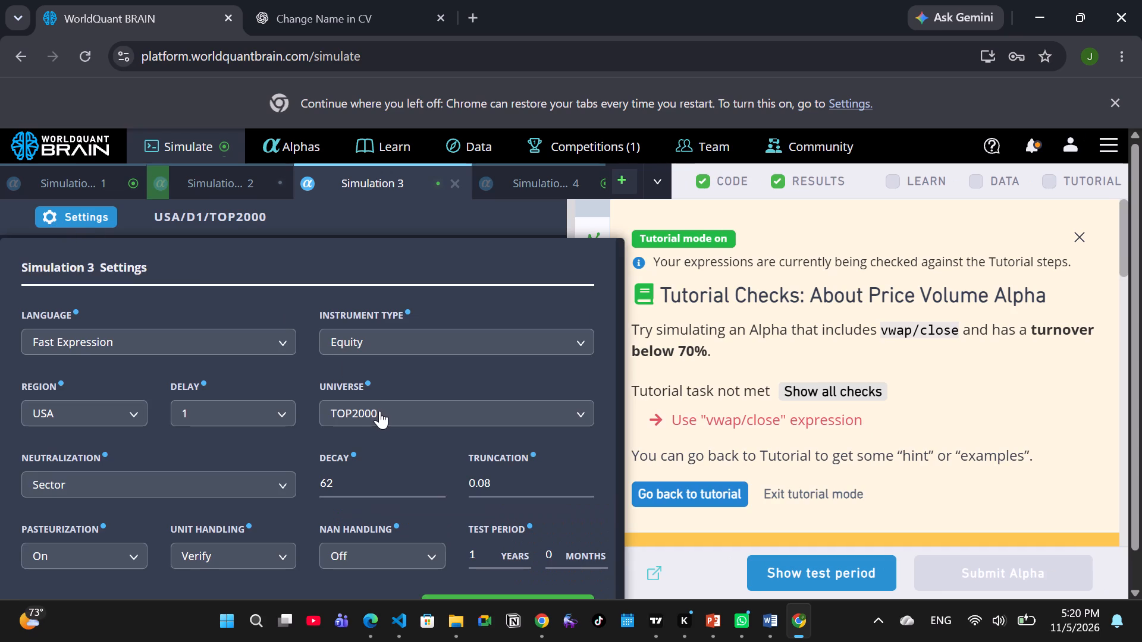
pyautogui.click(400, 411)
pyautogui.click(357, 507)
pyautogui.scroll(-4, 526, 576)
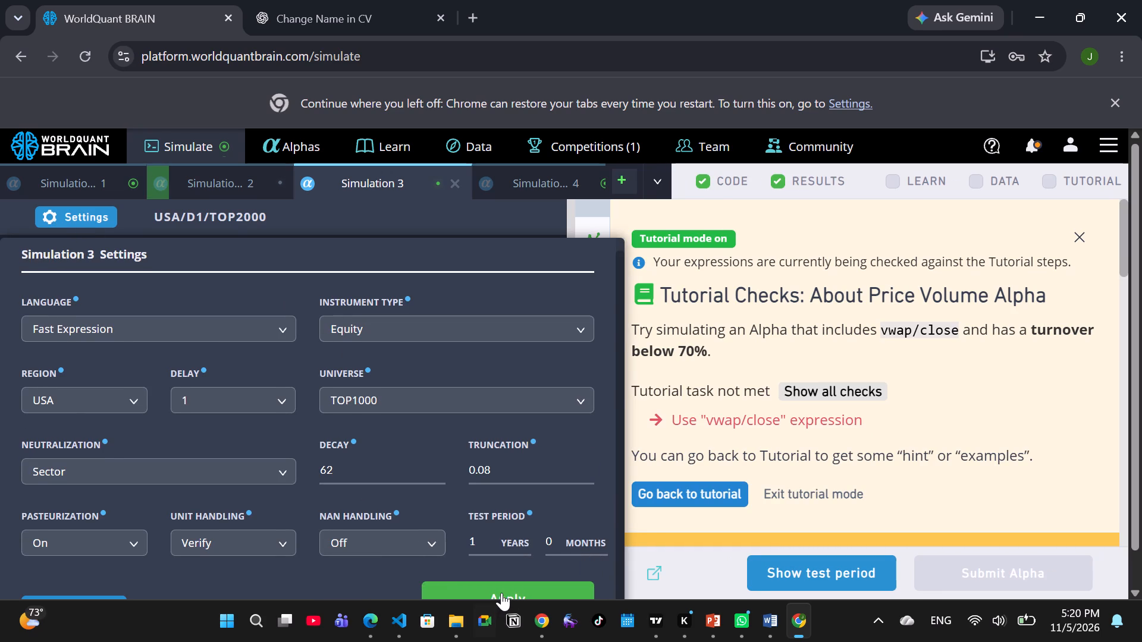
pyautogui.click(501, 593)
pyautogui.click(528, 586)
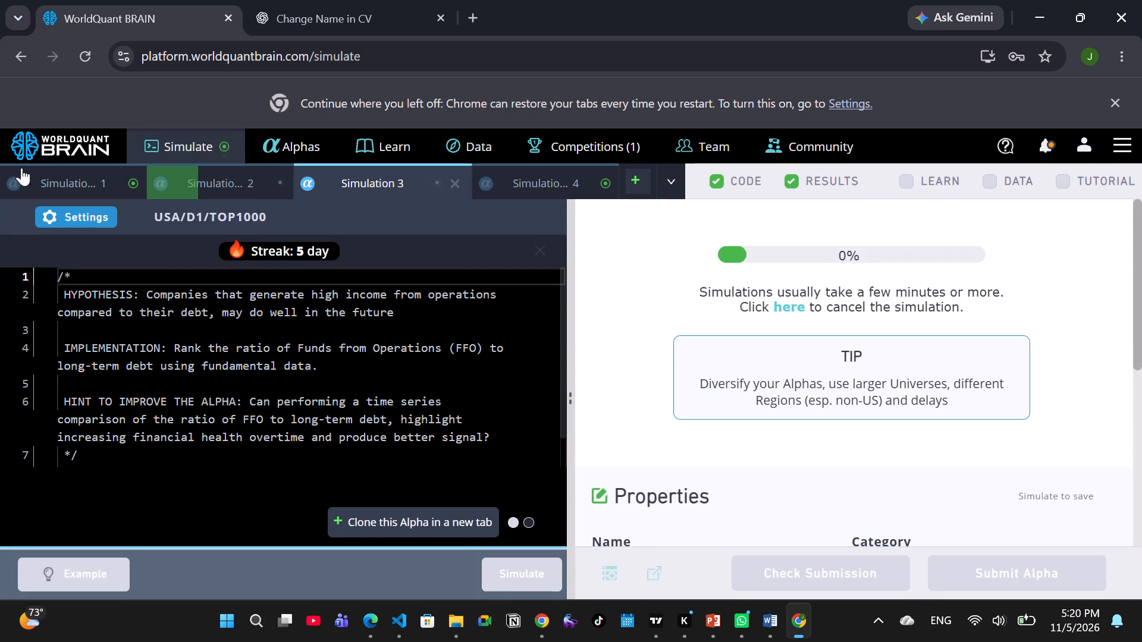
# Set Simulation 1's universe to TOP1000 in its settings and apply the change.
pyautogui.click(58, 175)
pyautogui.click(74, 209)
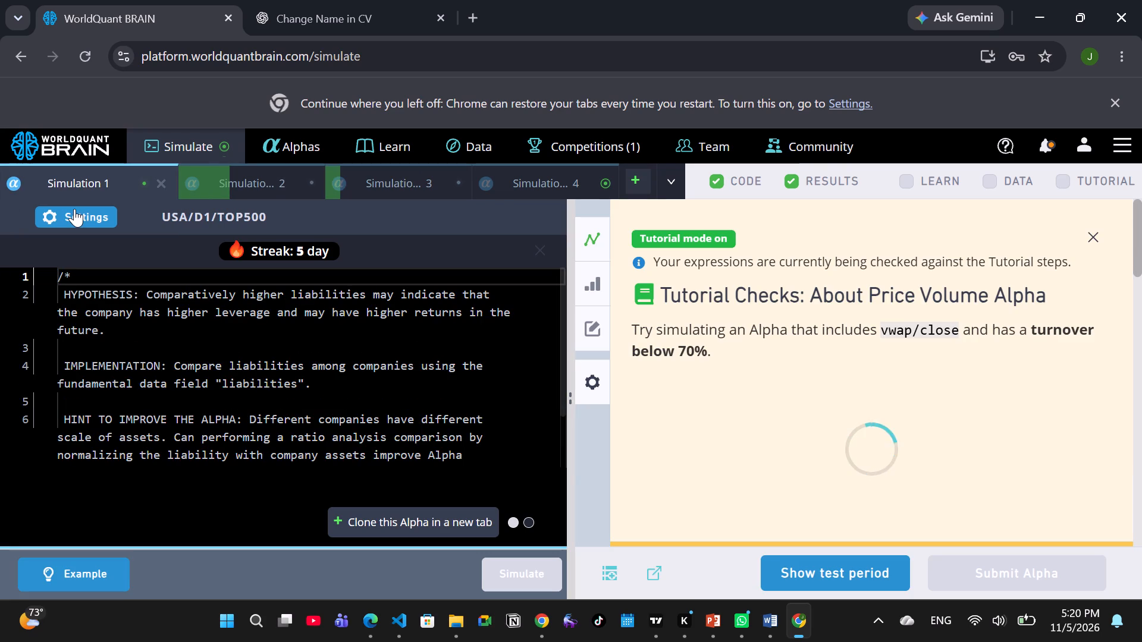
pyautogui.moveTo(394, 427); pyautogui.dragTo(419, 425)
pyautogui.click(419, 425)
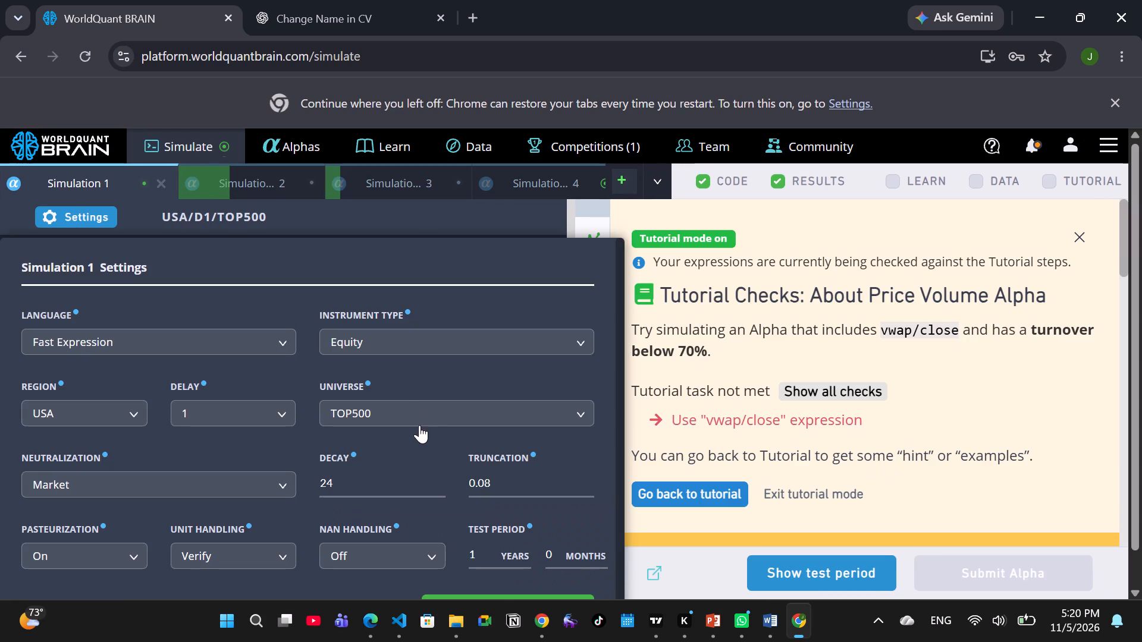
pyautogui.click(374, 493)
pyautogui.scroll(-2, 487, 506)
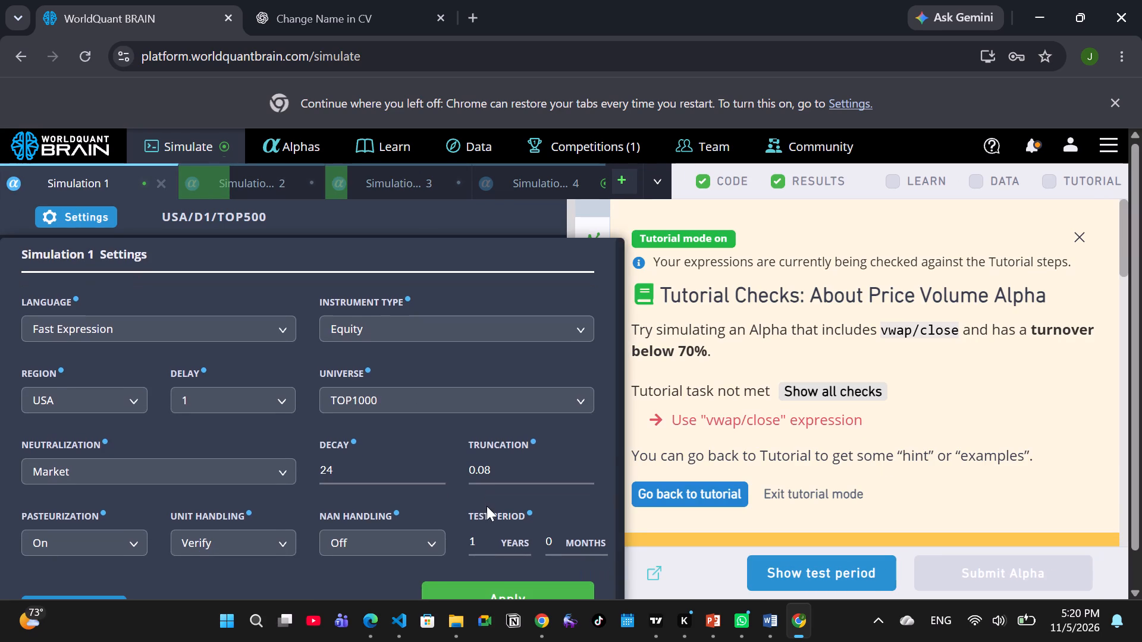
pyautogui.scroll(-1, 487, 506)
pyautogui.click(491, 586)
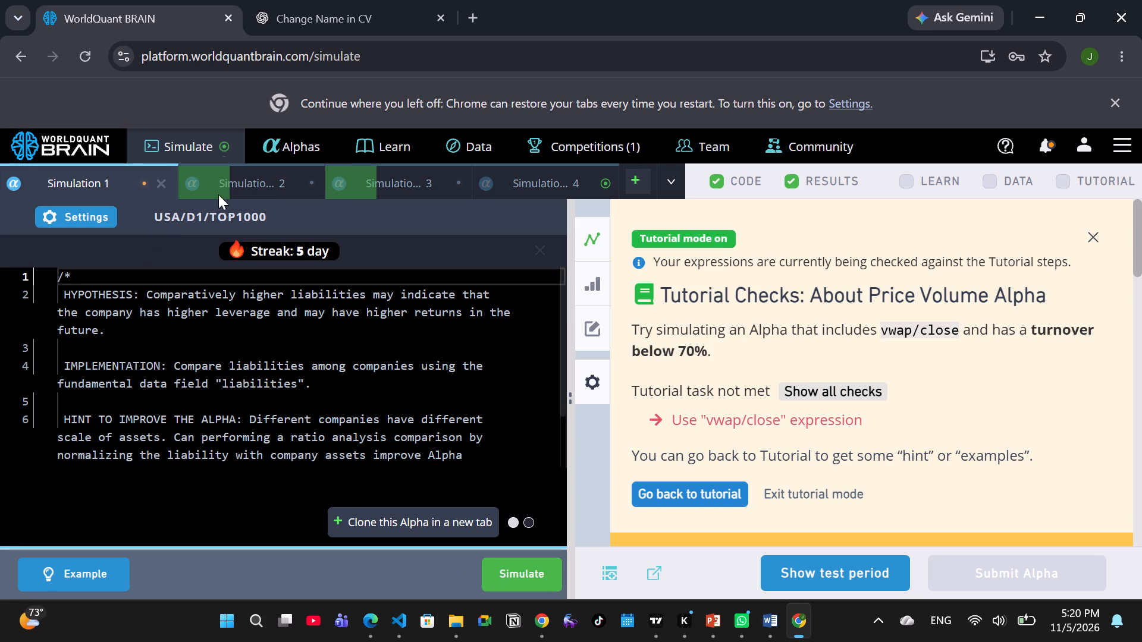
# Browse the submitted Alphas list and open the details of the most recently submitted Alpha.
pyautogui.click(296, 147)
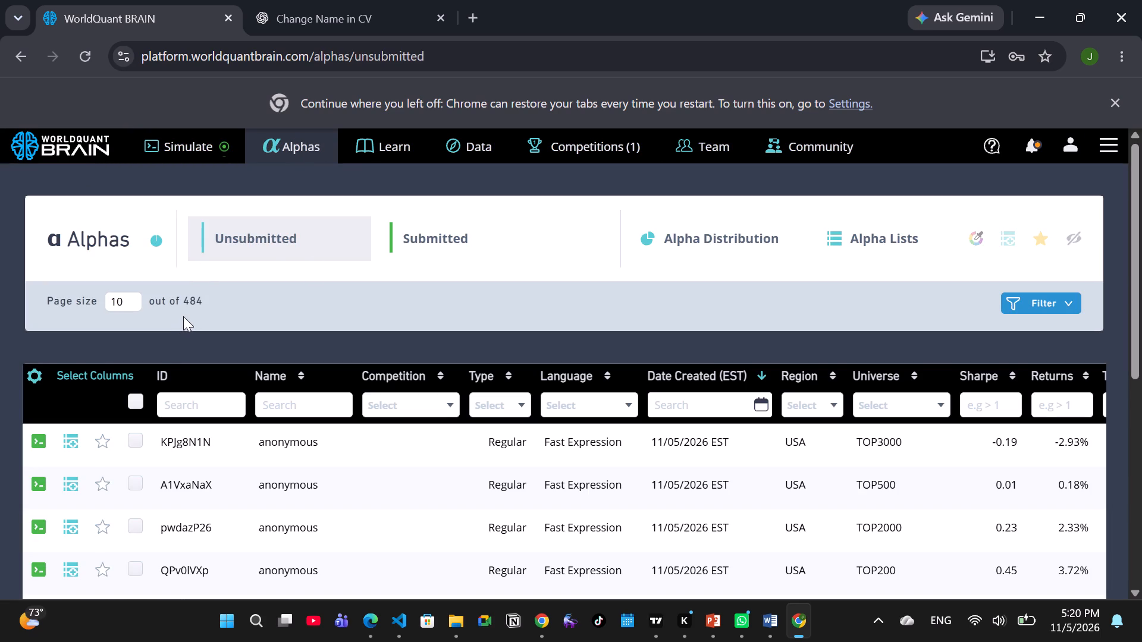
pyautogui.click(481, 230)
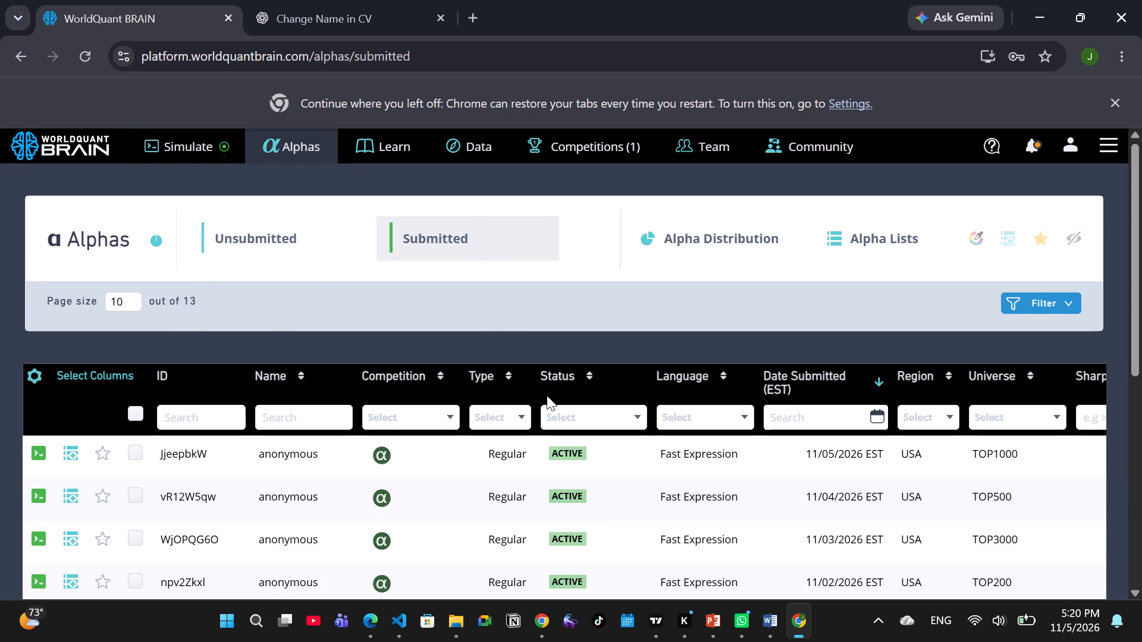
pyautogui.scroll(-3, 591, 492)
pyautogui.scroll(1, 591, 492)
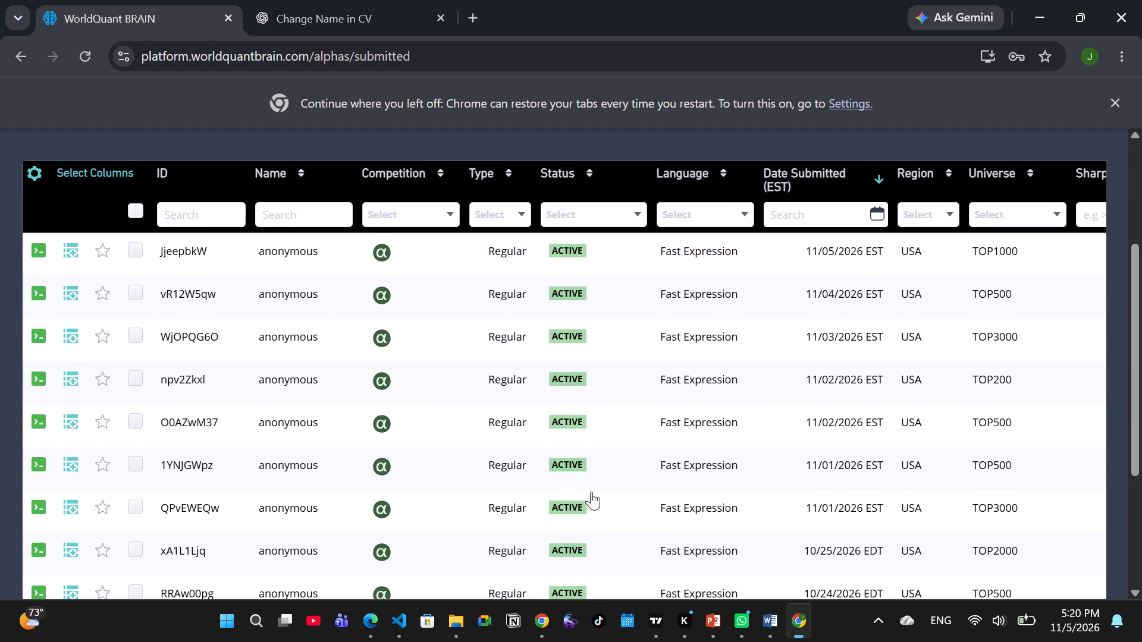
pyautogui.doubleClick(485, 273)
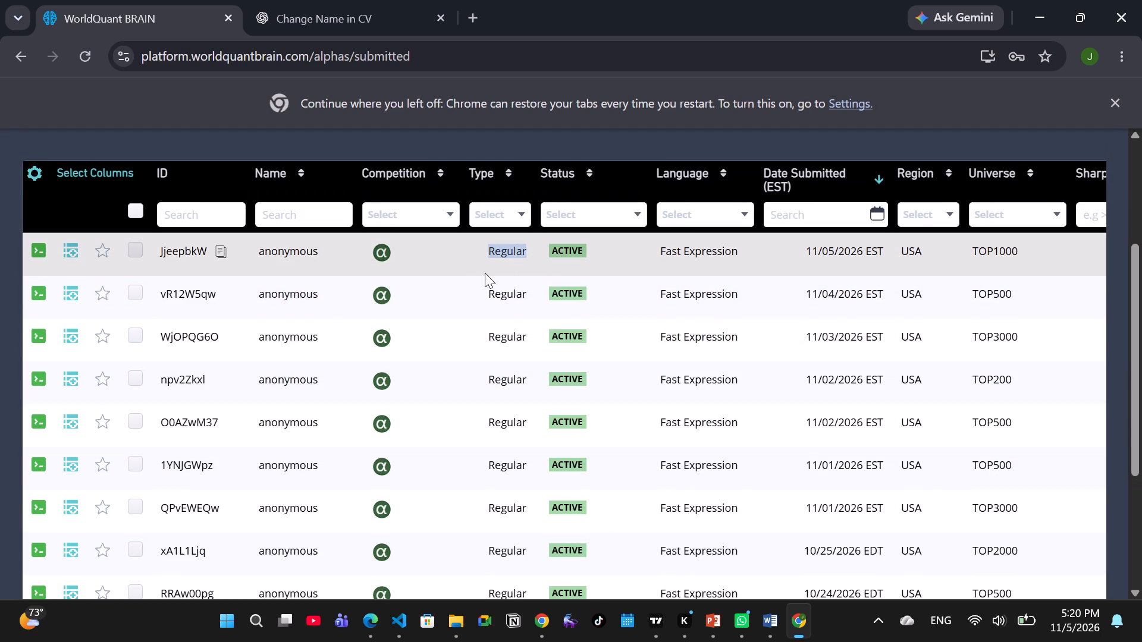
pyautogui.doubleClick(601, 262)
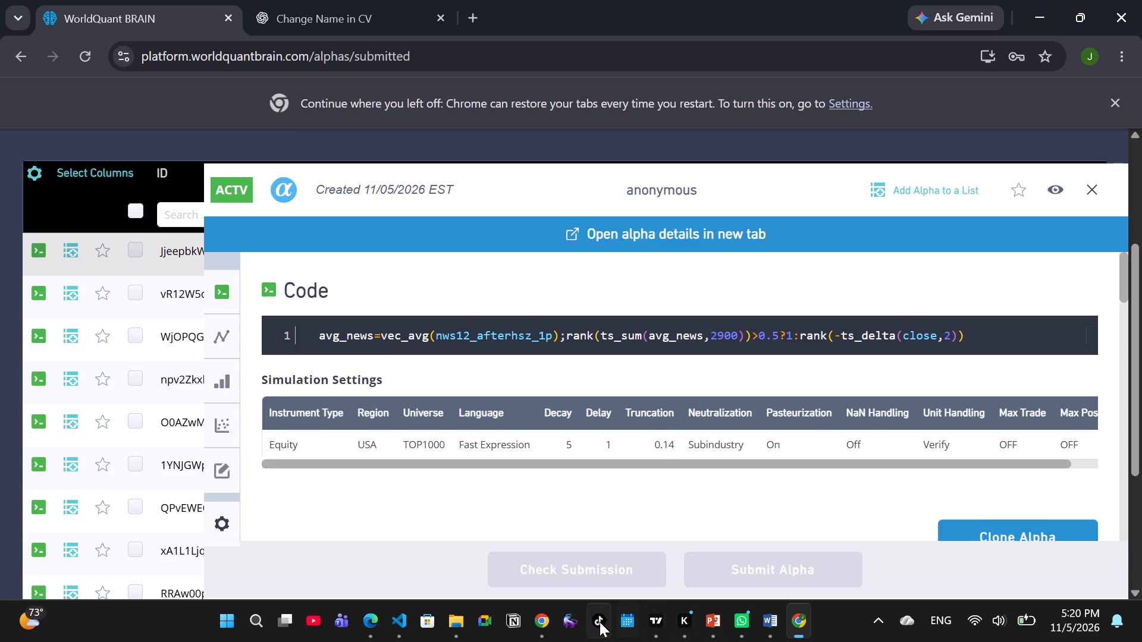
# Switch to TradingView to glance at the XAUUSD chart and minimise it to return to Chrome.
pyautogui.click(661, 615)
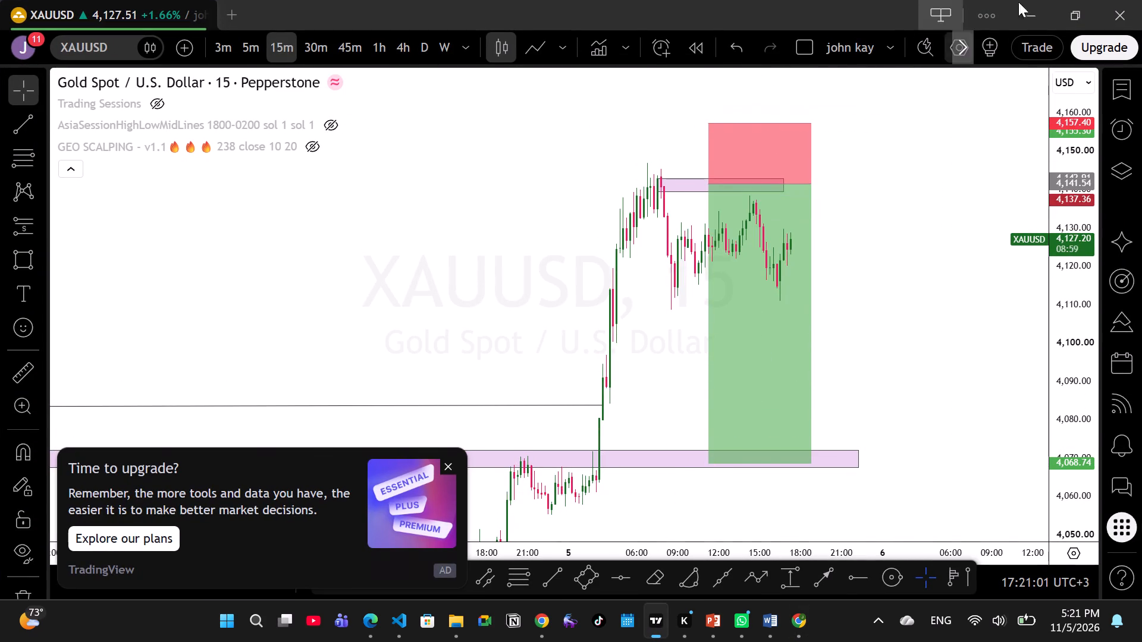
pyautogui.click(1043, 0)
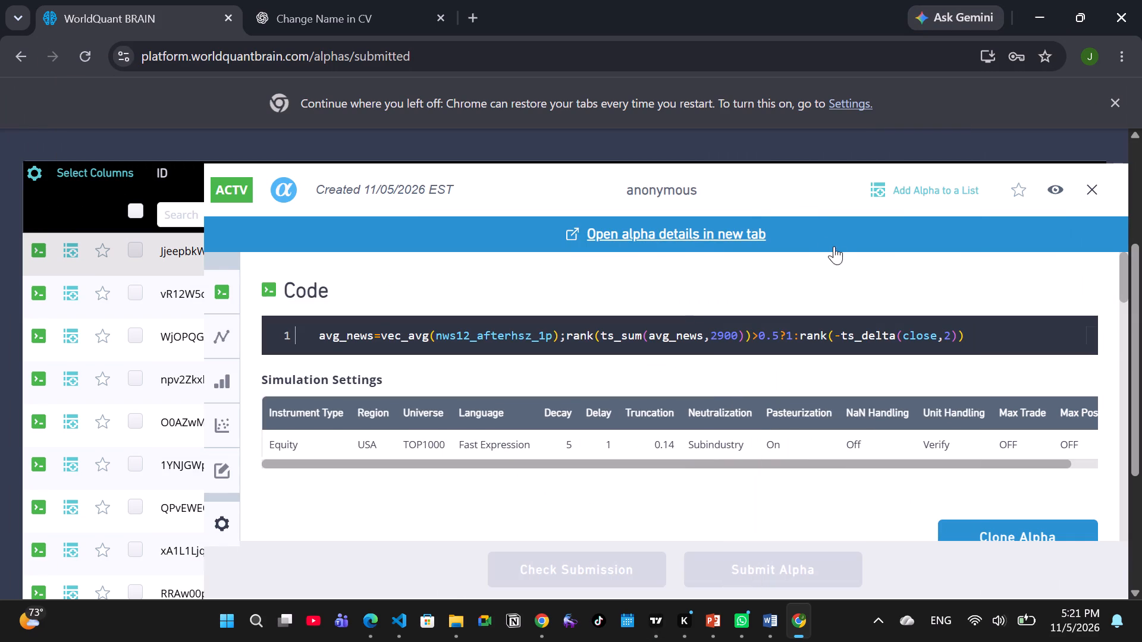
# Close the submitted Alpha's details and go back to look over the unsubmitted Alphas list.
pyautogui.click(1094, 188)
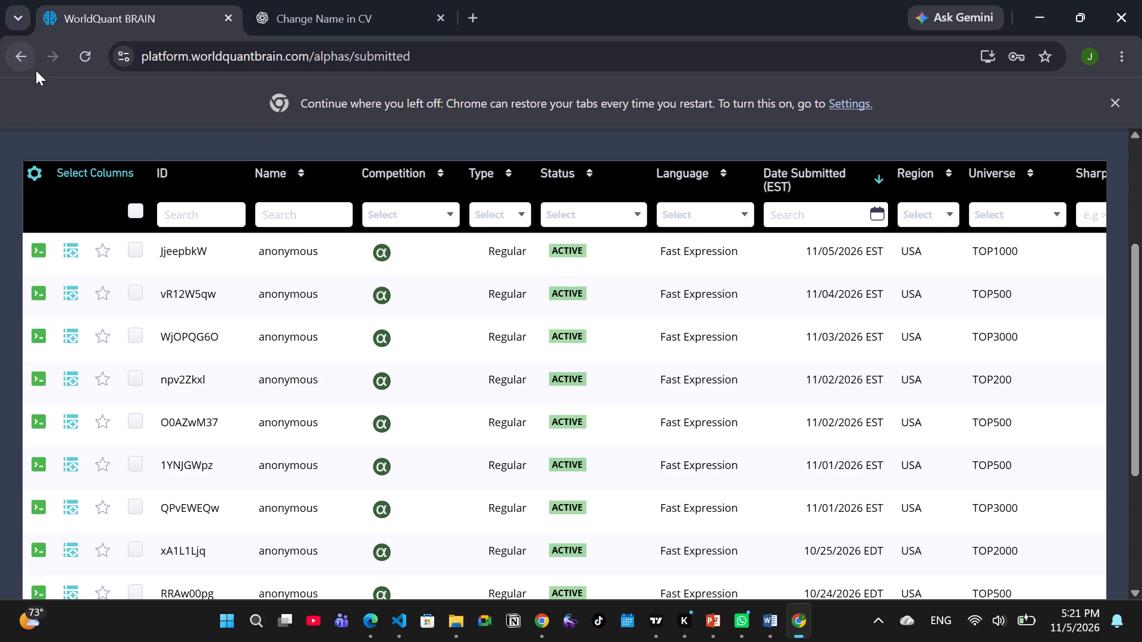
pyautogui.click(23, 59)
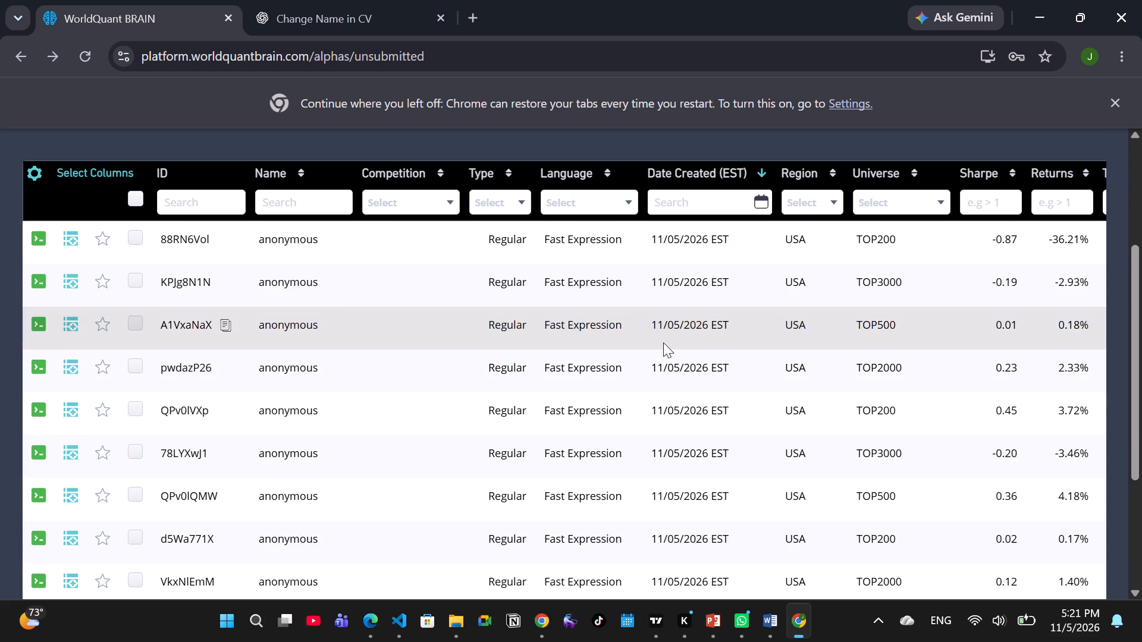
pyautogui.scroll(5, 663, 342)
# Return to the Simulate page and run Simulation 1 with its applied settings.
pyautogui.click(177, 143)
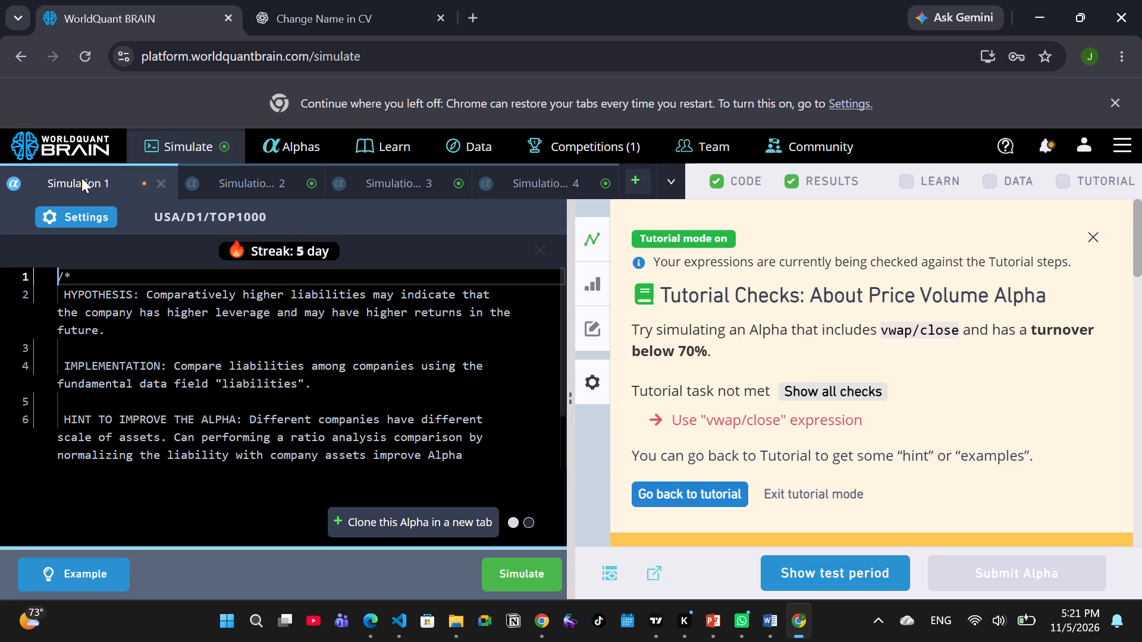
pyautogui.click(527, 583)
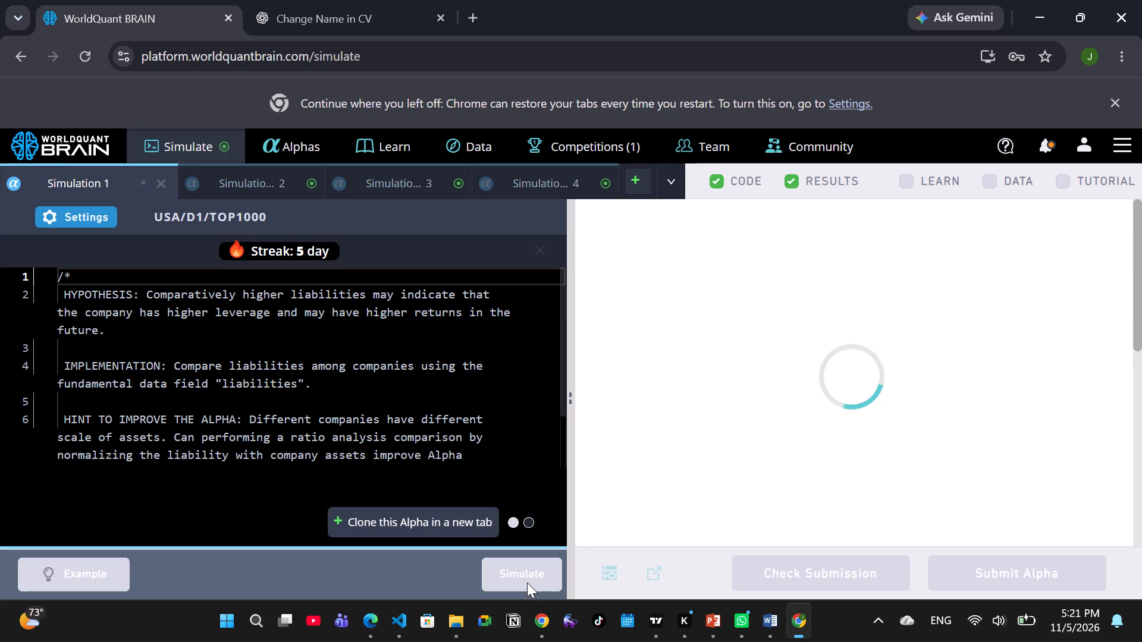
# Set Simulation 2's universe to TOP1000 in its settings, apply the change and run the simulation.
pyautogui.click(234, 177)
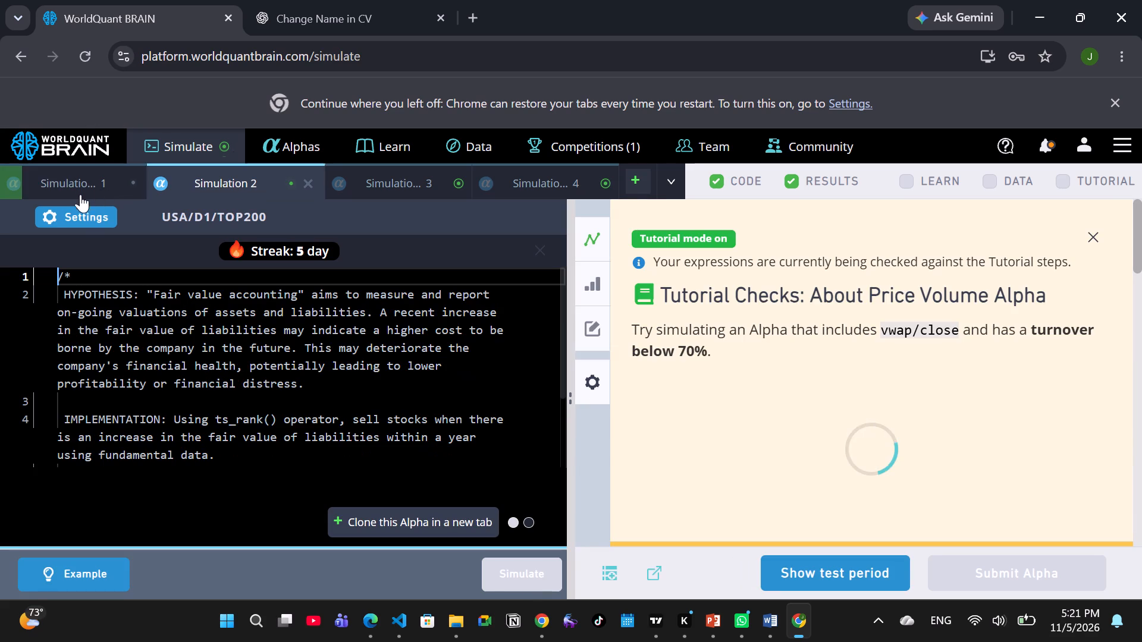
pyautogui.click(81, 212)
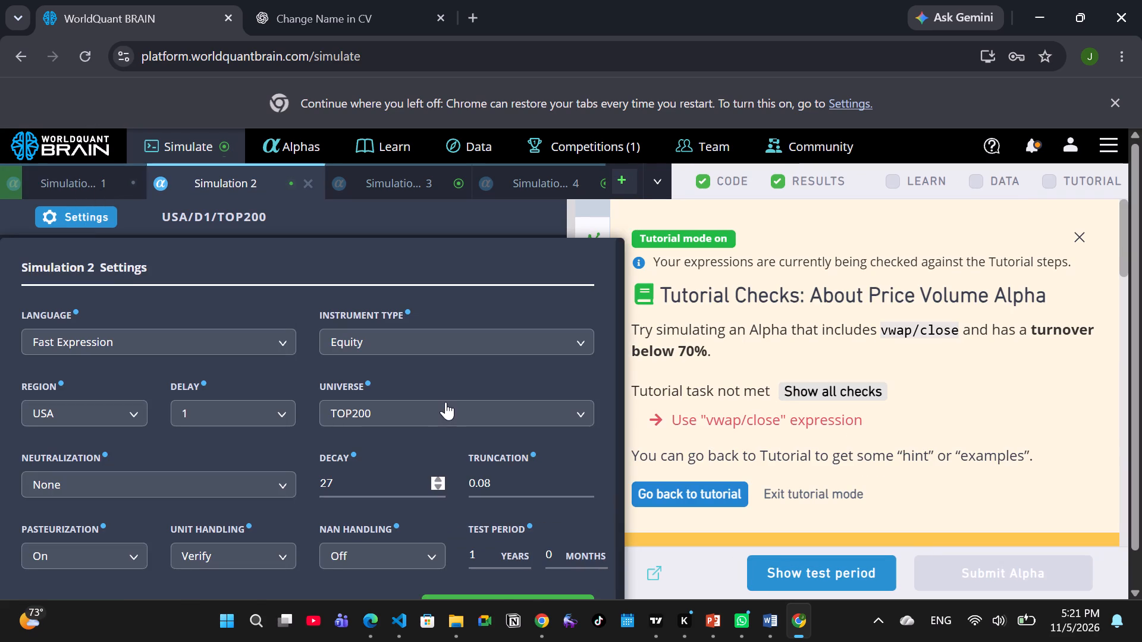
pyautogui.click(413, 417)
pyautogui.click(343, 491)
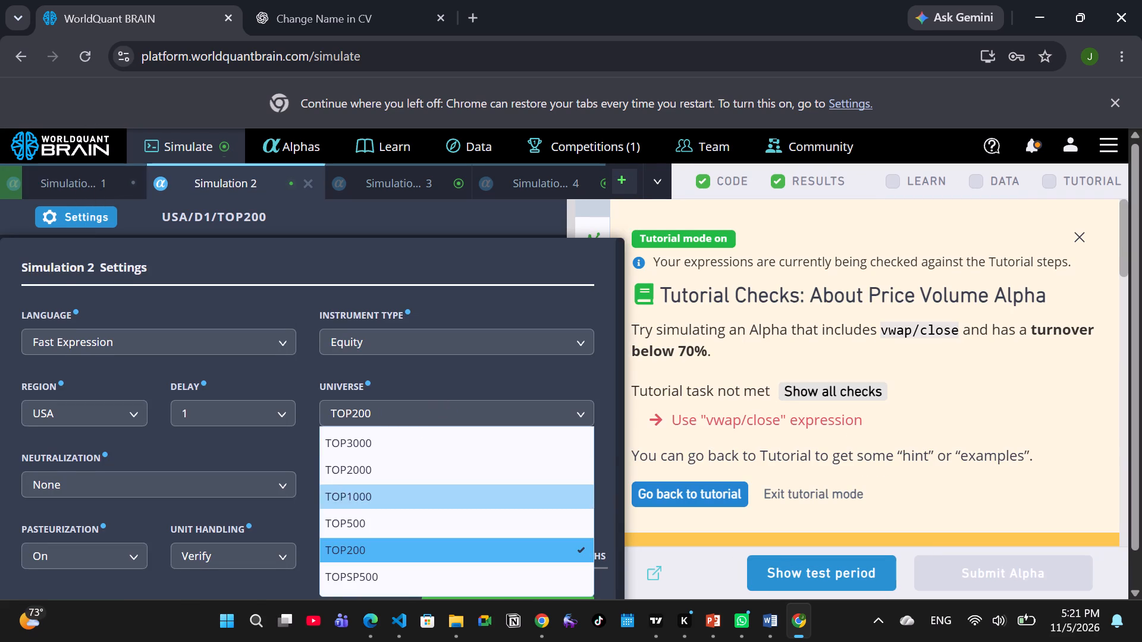
pyautogui.scroll(-4, 506, 471)
pyautogui.click(461, 587)
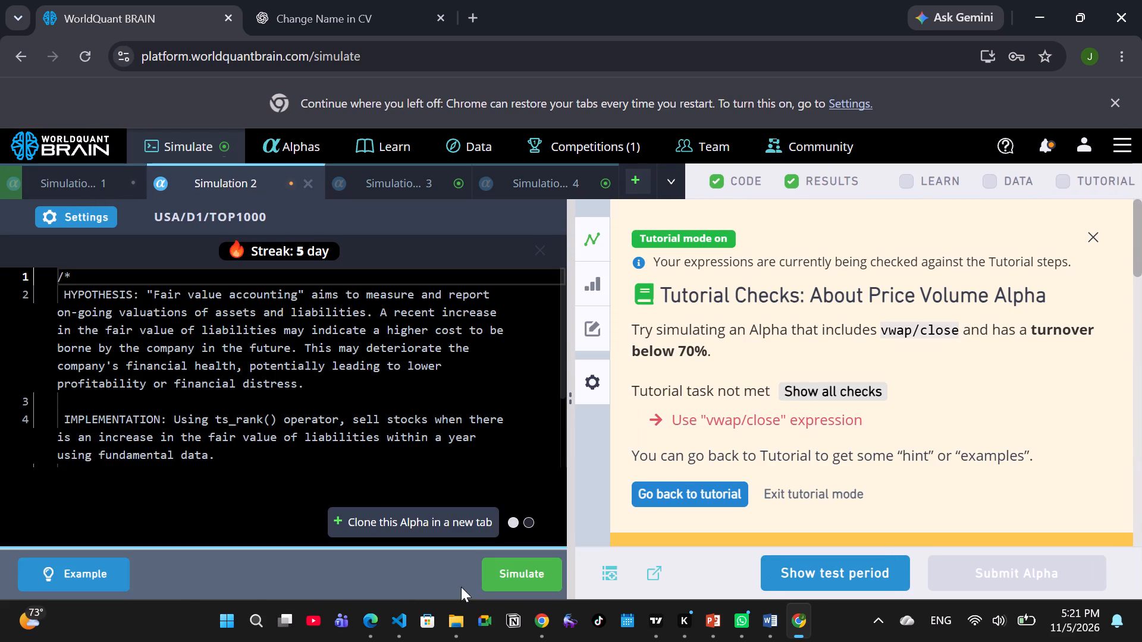
pyautogui.click(537, 567)
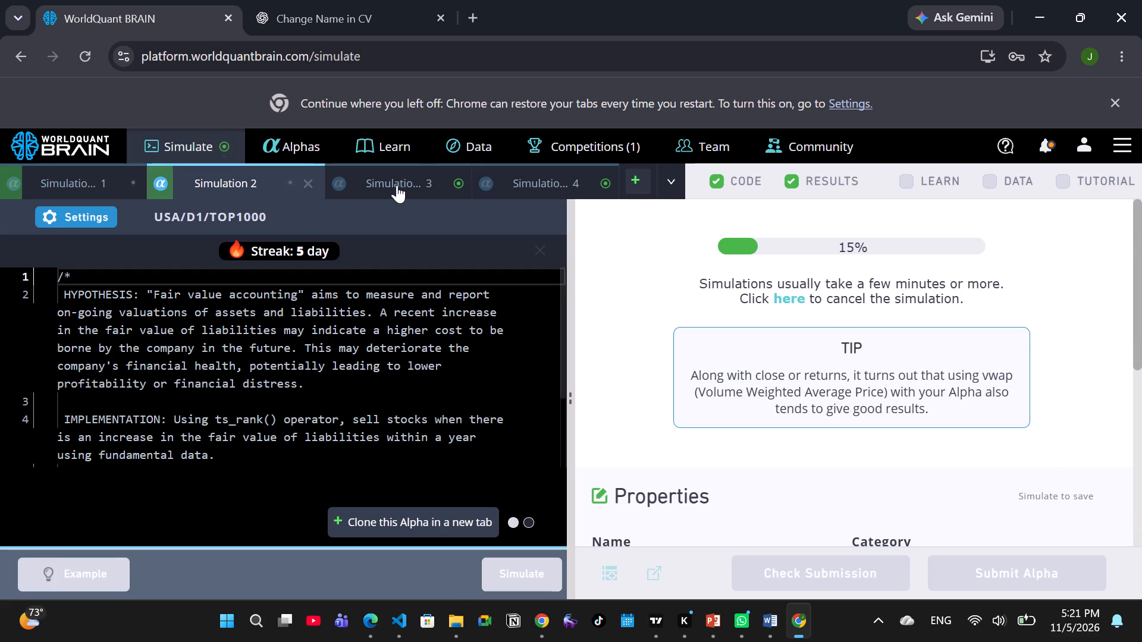
# Set Simulation 3's universe to TOP2000 in its settings, apply the change and run the simulation.
pyautogui.click(394, 184)
pyautogui.click(93, 216)
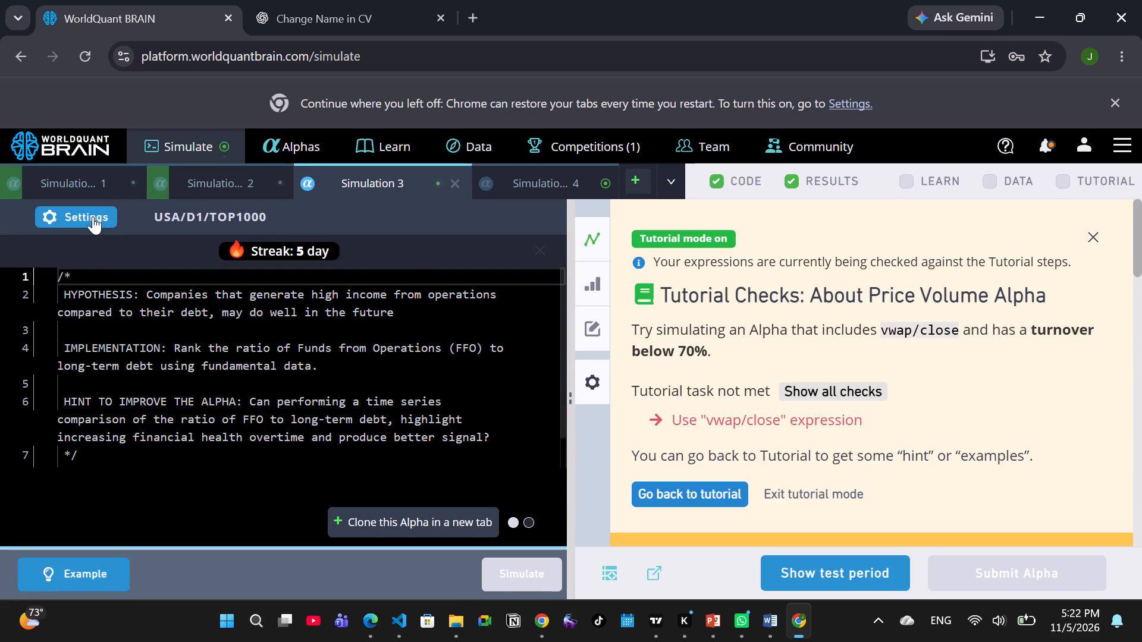
pyautogui.click(385, 415)
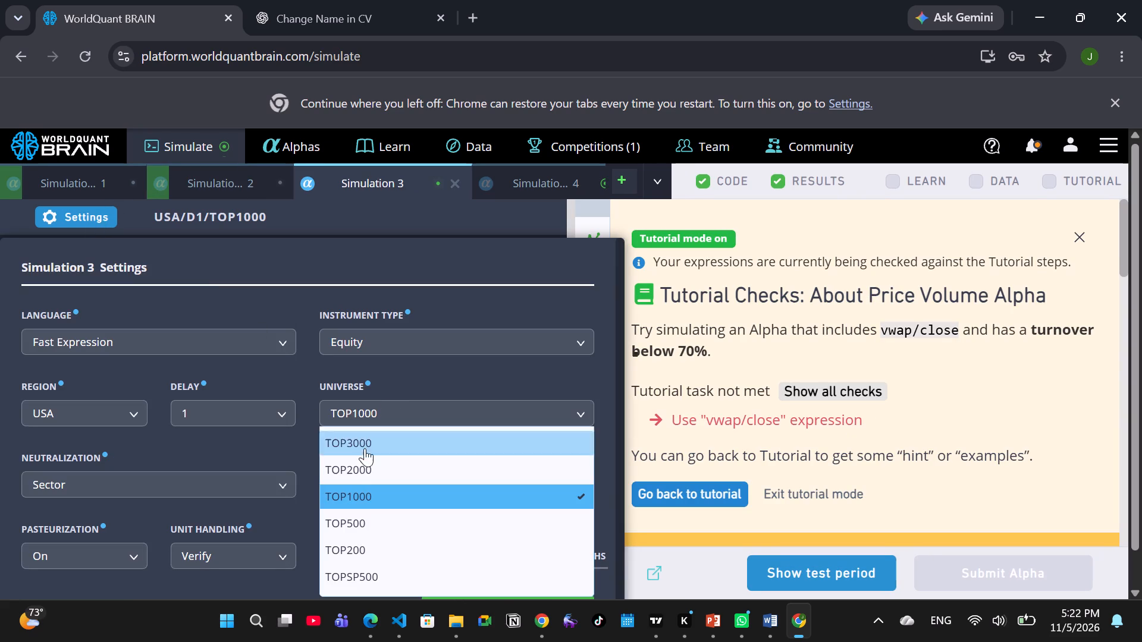
pyautogui.click(359, 464)
pyautogui.scroll(-4, 464, 490)
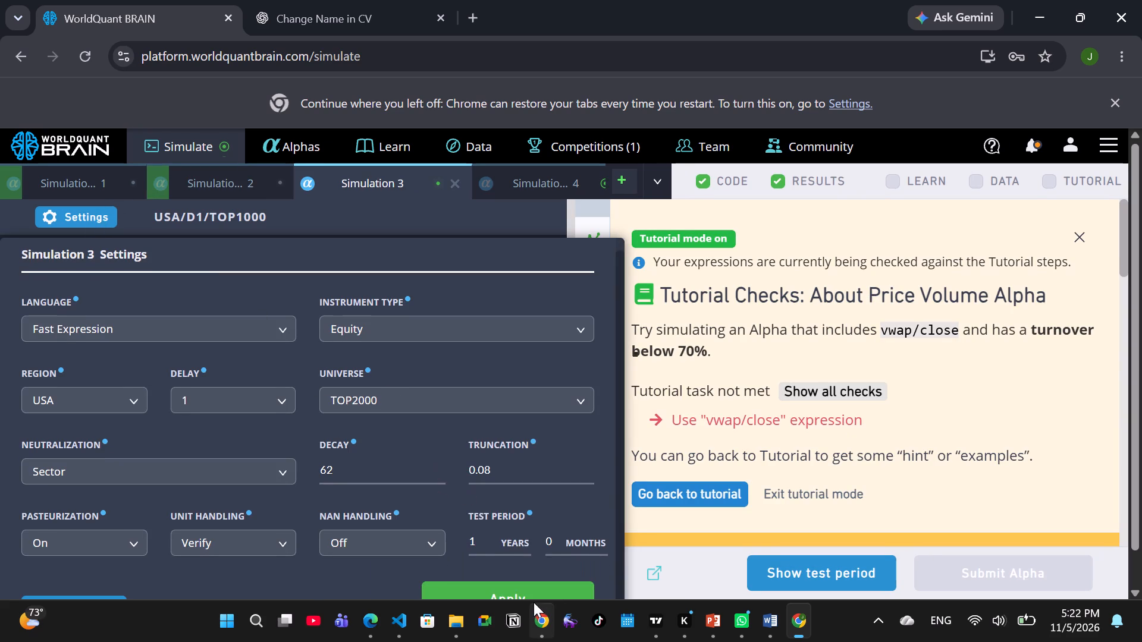
pyautogui.click(435, 585)
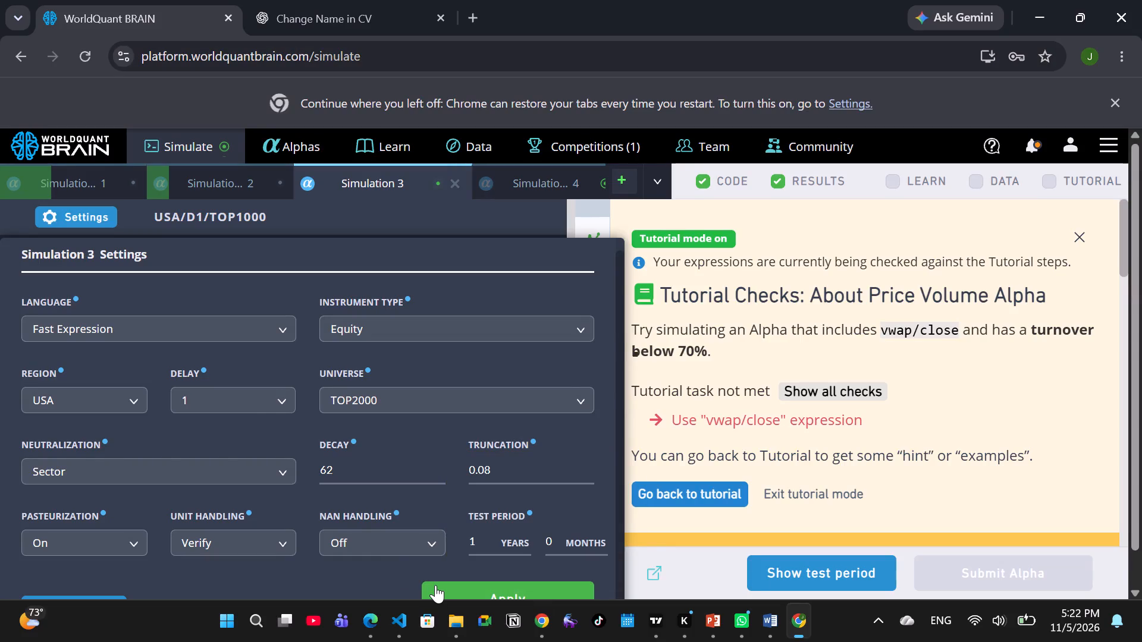
pyautogui.click(513, 571)
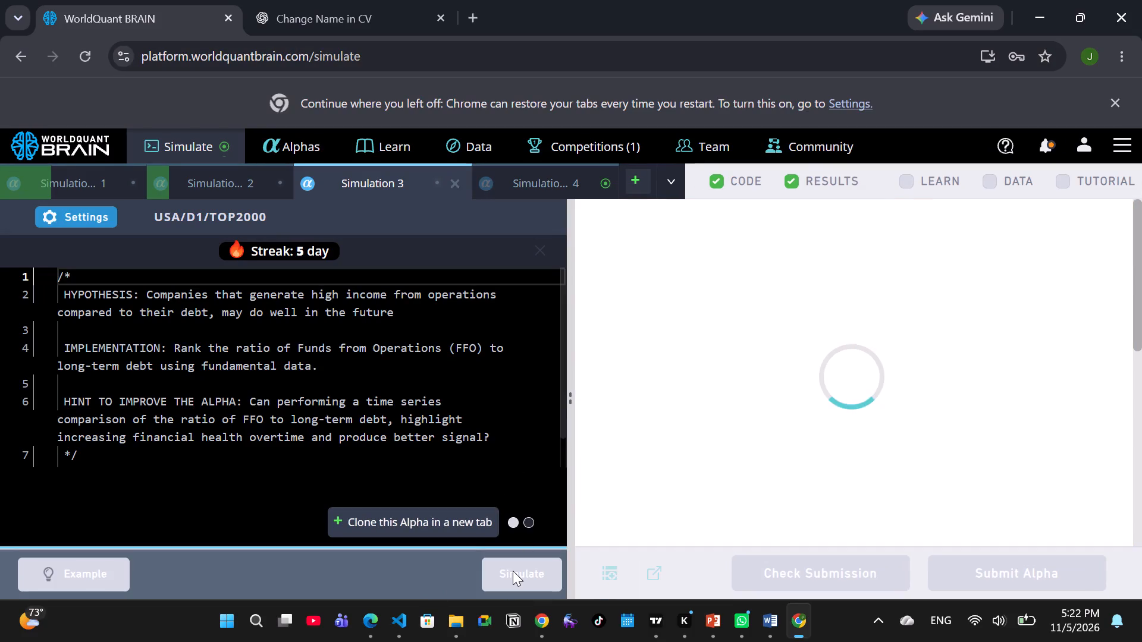
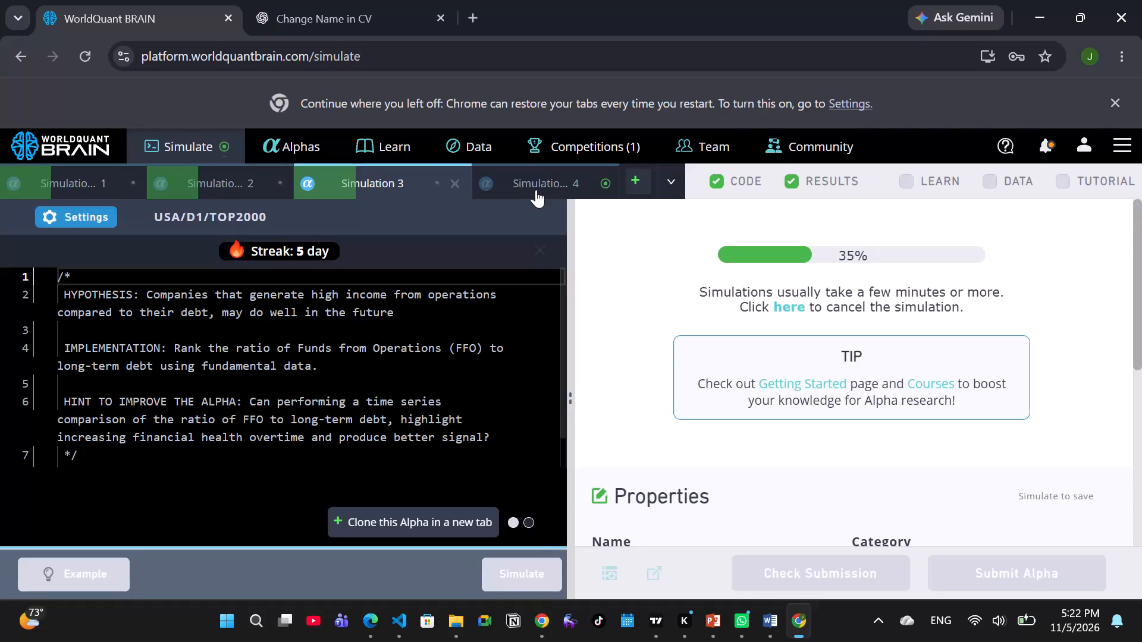
# Set Simulation 4's decay to 49 and universe to TOP2000 in its settings, apply the changes and run the simulation.
pyautogui.click(536, 190)
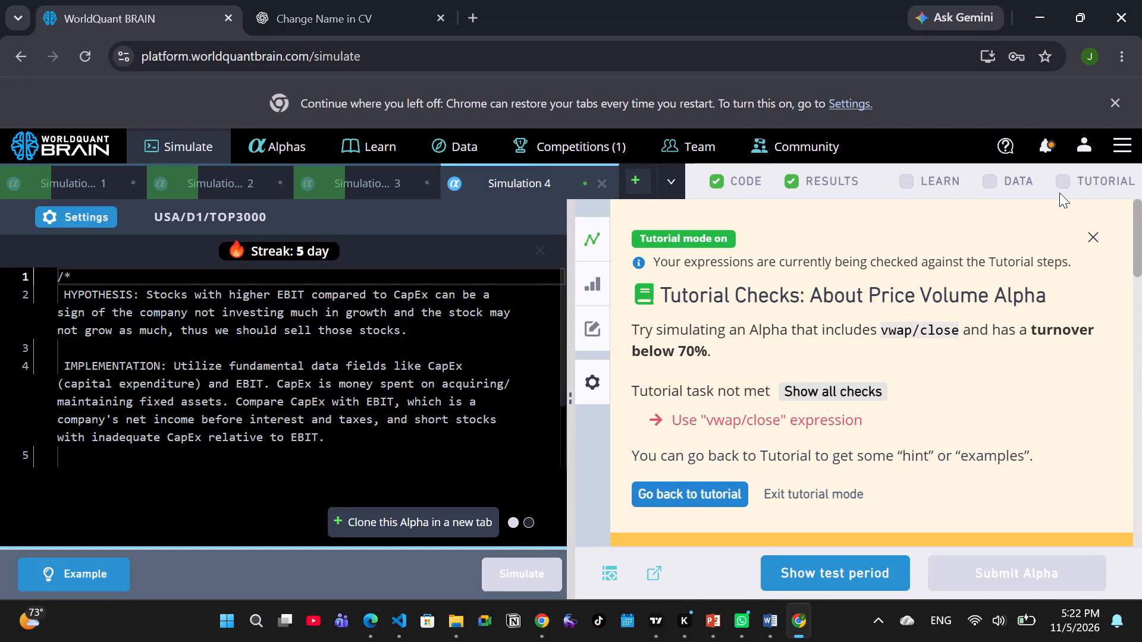
pyautogui.click(103, 226)
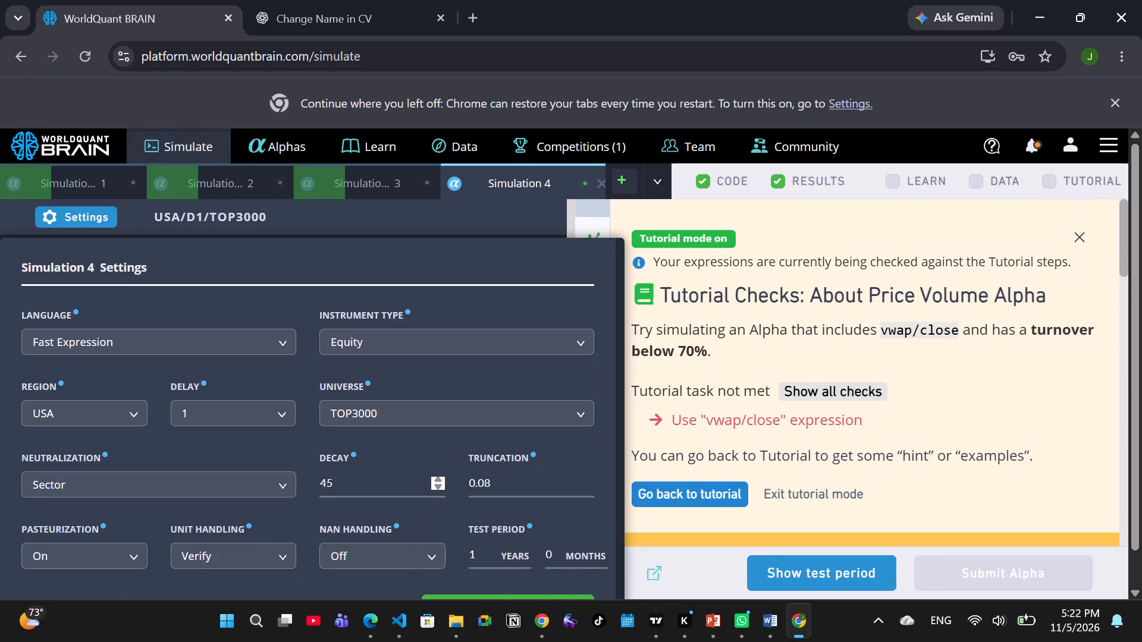
pyautogui.tripleClick(437, 477)
pyautogui.click(437, 477)
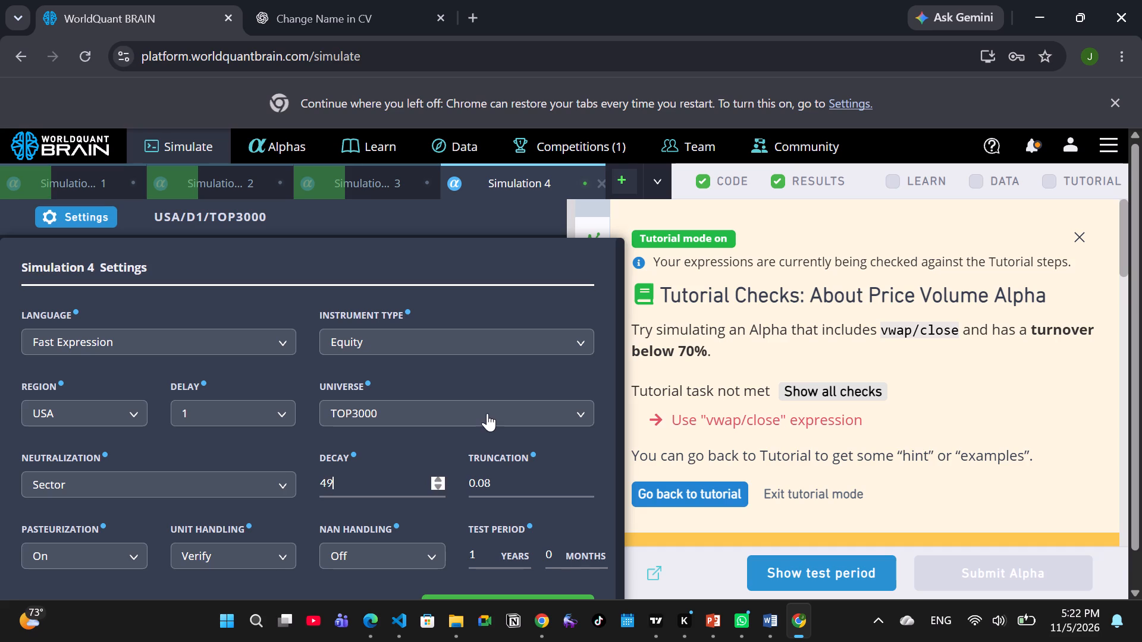
pyautogui.click(487, 413)
pyautogui.click(373, 470)
pyautogui.scroll(-2, 543, 465)
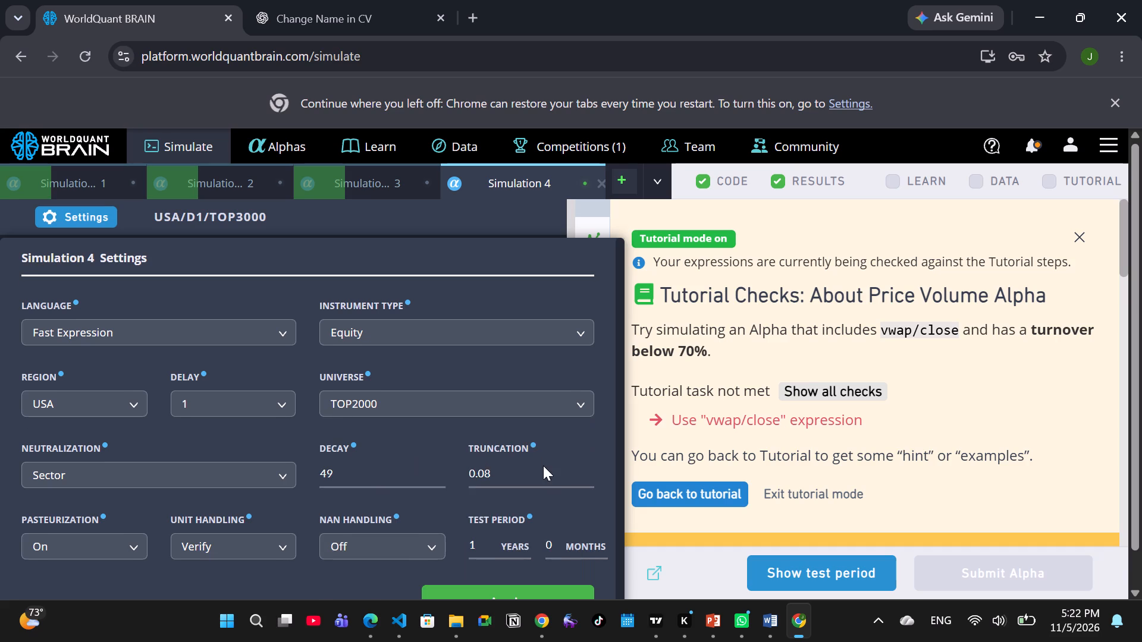
pyautogui.click(501, 584)
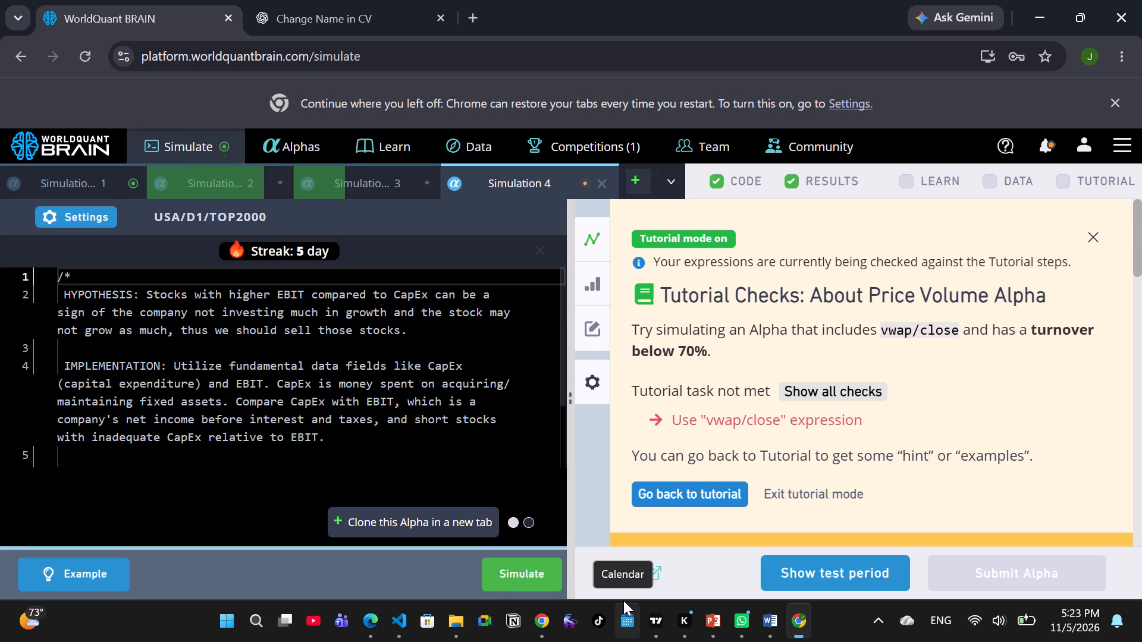
pyautogui.click(522, 582)
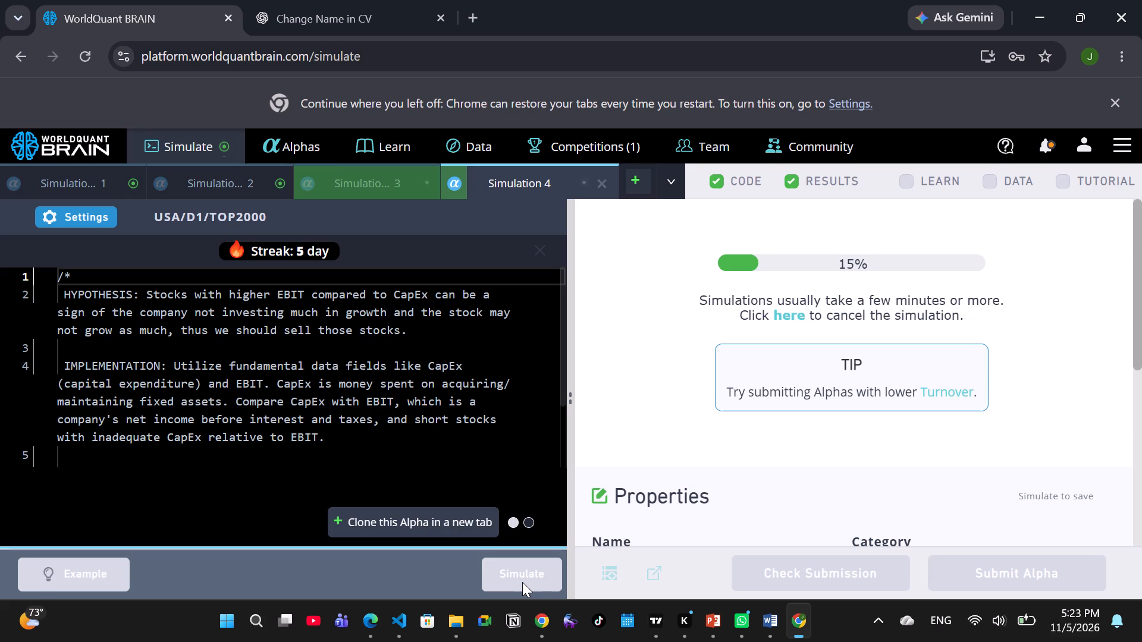
# Switch to Simulation 3 to look at its results.
pyautogui.click(358, 184)
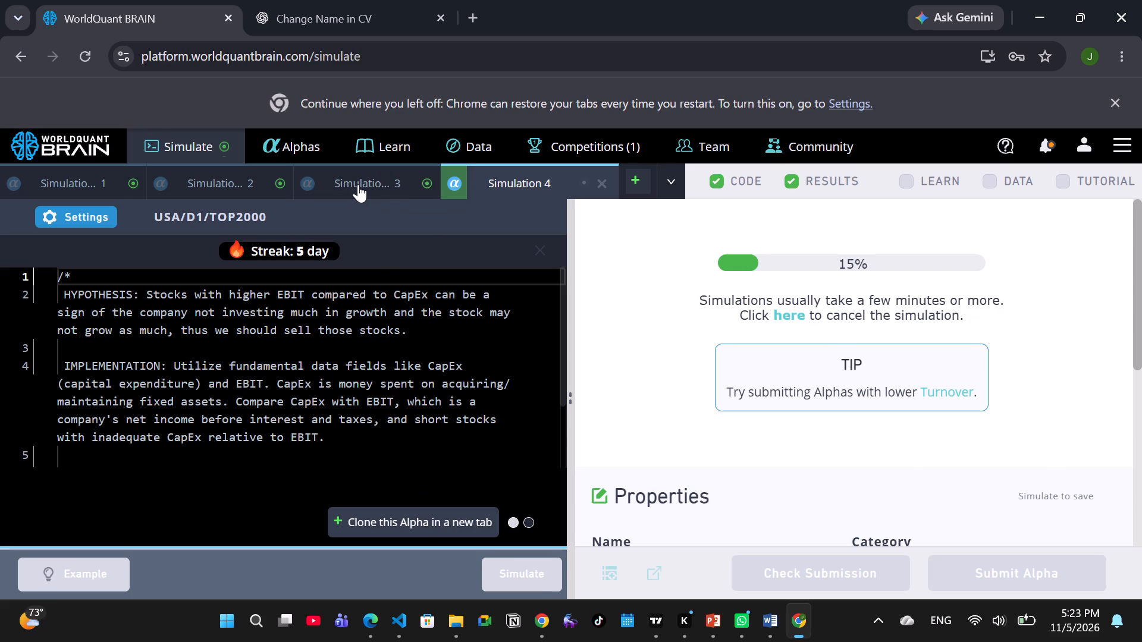
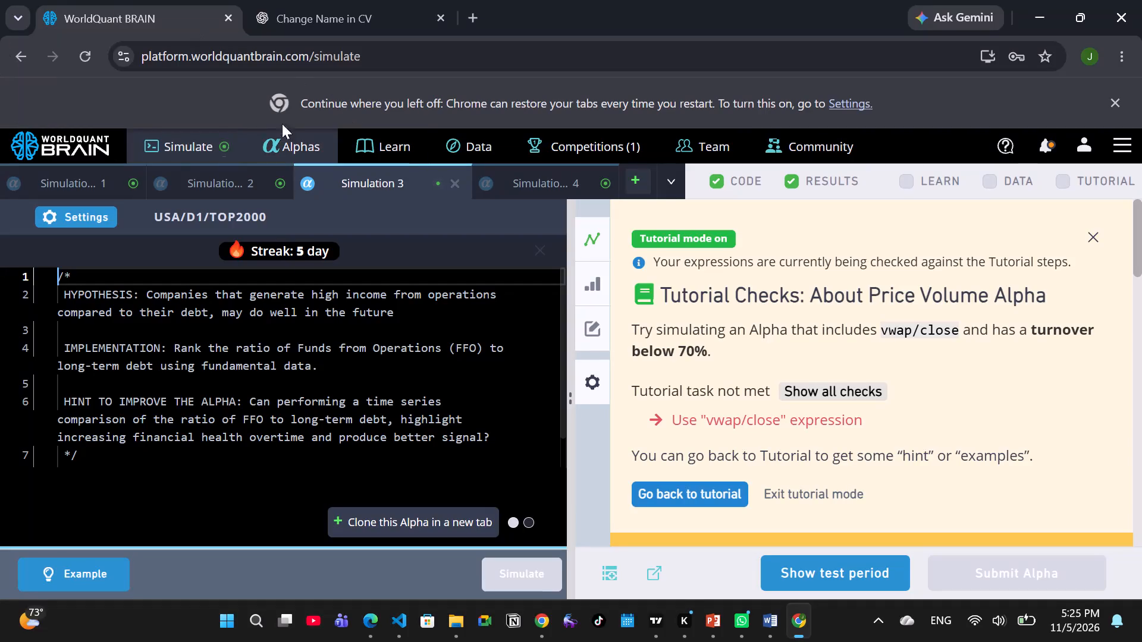
# Switch to Simulation 2 and open its simulation settings.
pyautogui.click(204, 193)
pyautogui.click(70, 224)
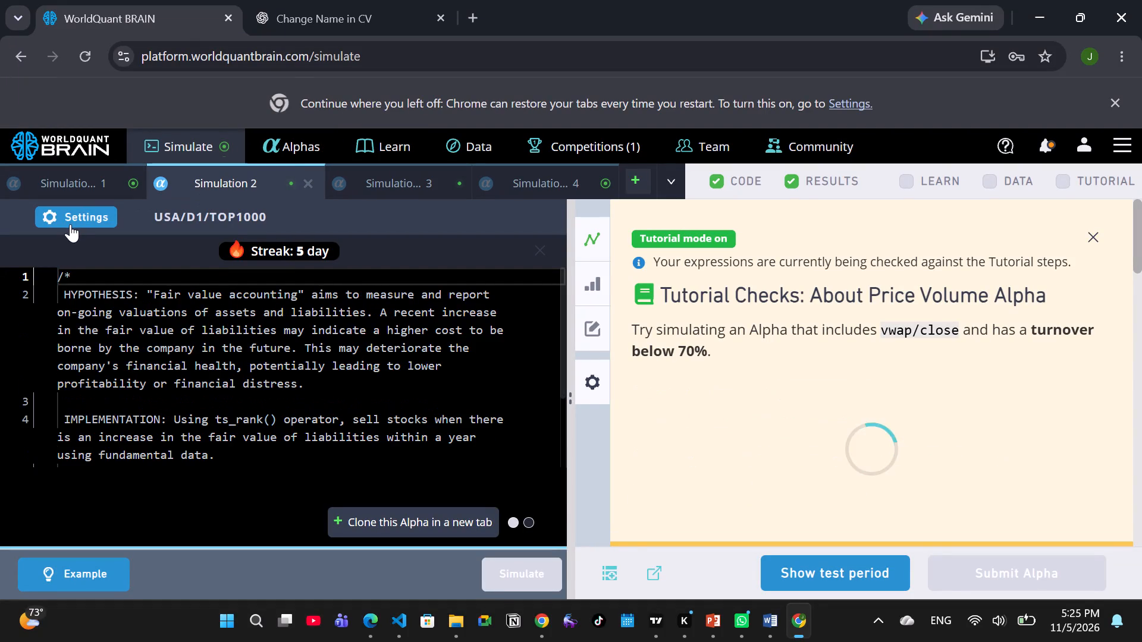
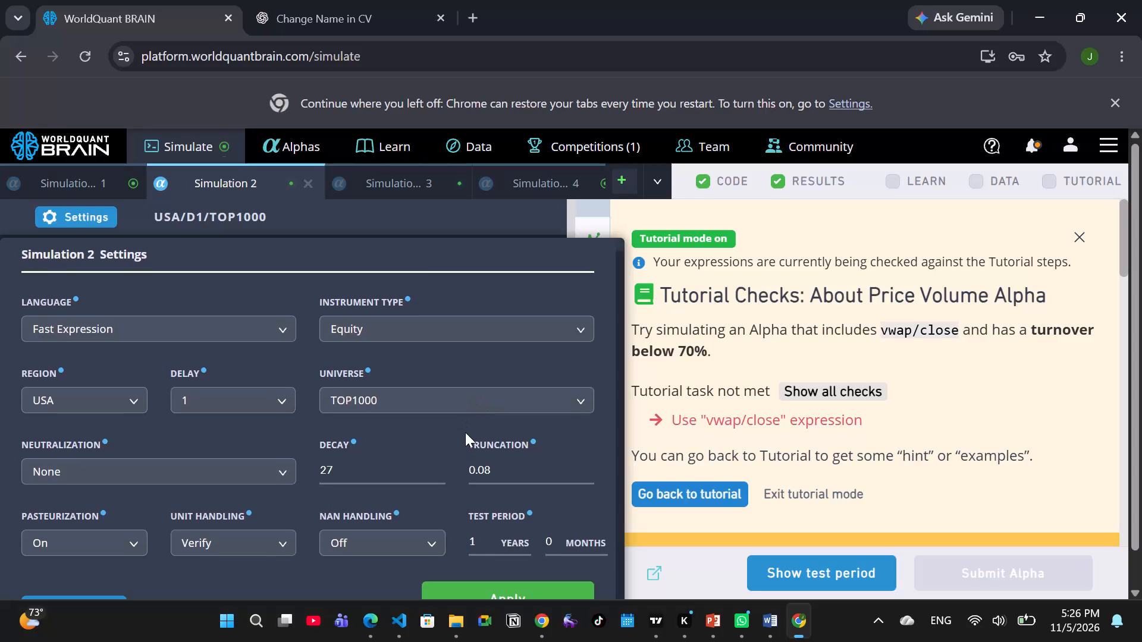
# Apply Simulation 2's settings with decay 27 and universe TOP1000.
pyautogui.click(501, 583)
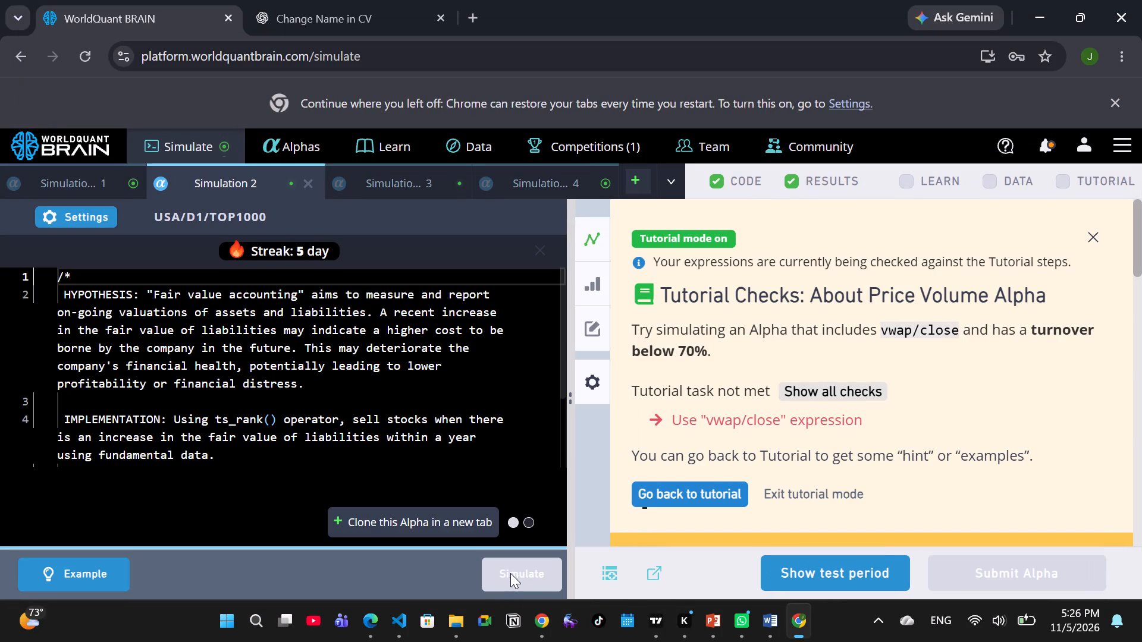
# Switch to Simulation 1, increase its decay by a few steps and set its universe to TOP2000 in its settings.
pyautogui.moveTo(75, 180); pyautogui.dragTo(80, 219)
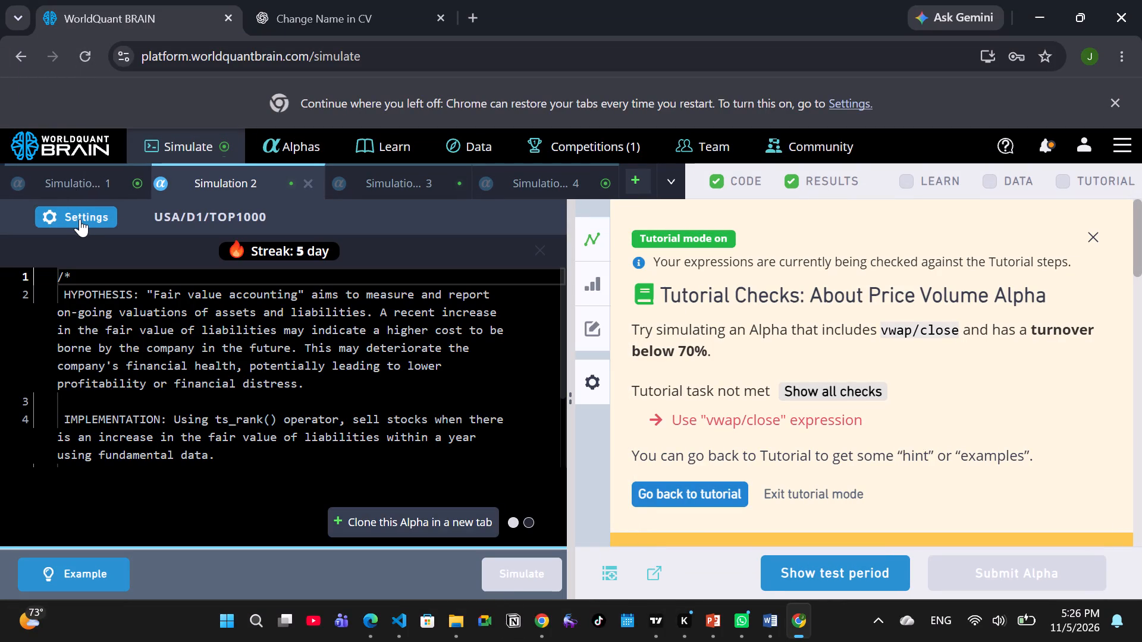
pyautogui.click(80, 219)
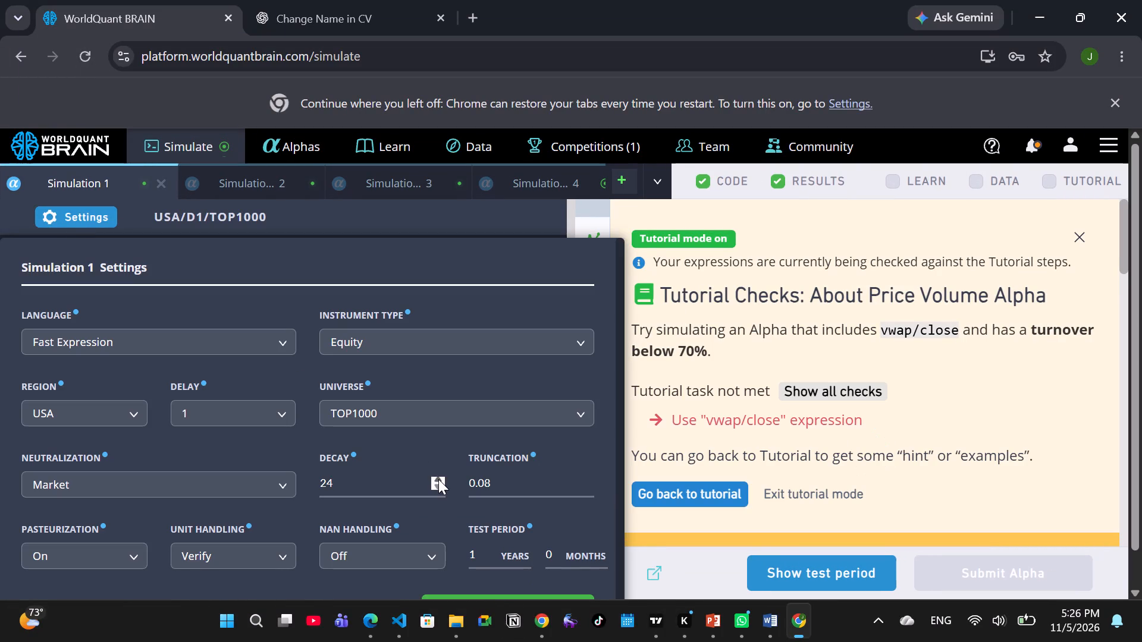
pyautogui.tripleClick(438, 479)
pyautogui.click(438, 479)
pyautogui.click(486, 424)
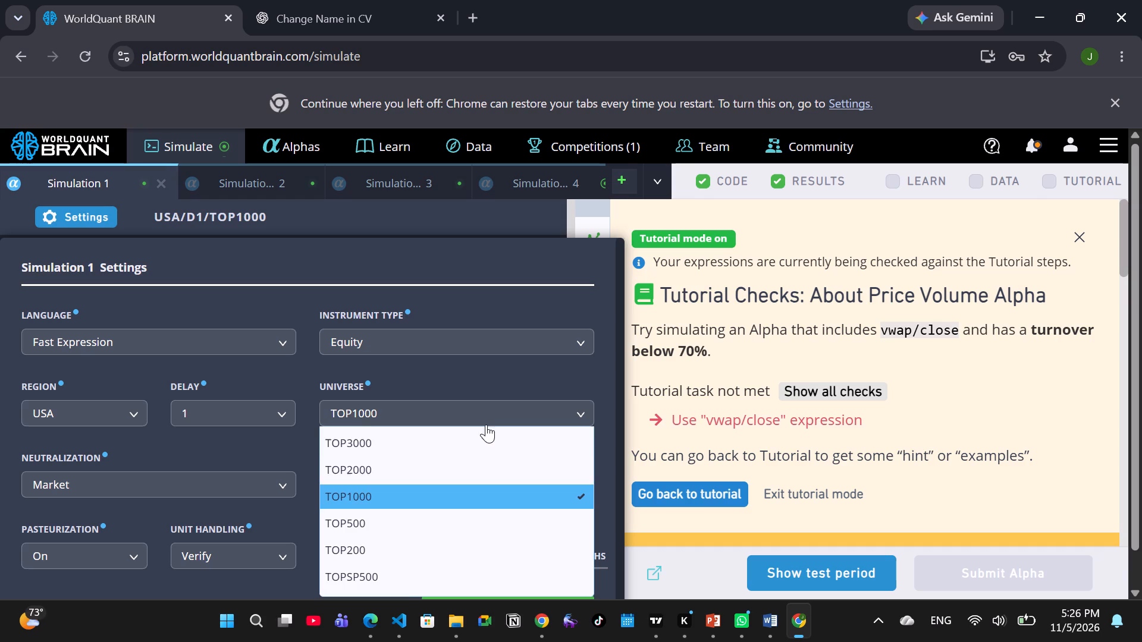
pyautogui.click(393, 471)
pyautogui.scroll(-4, 393, 471)
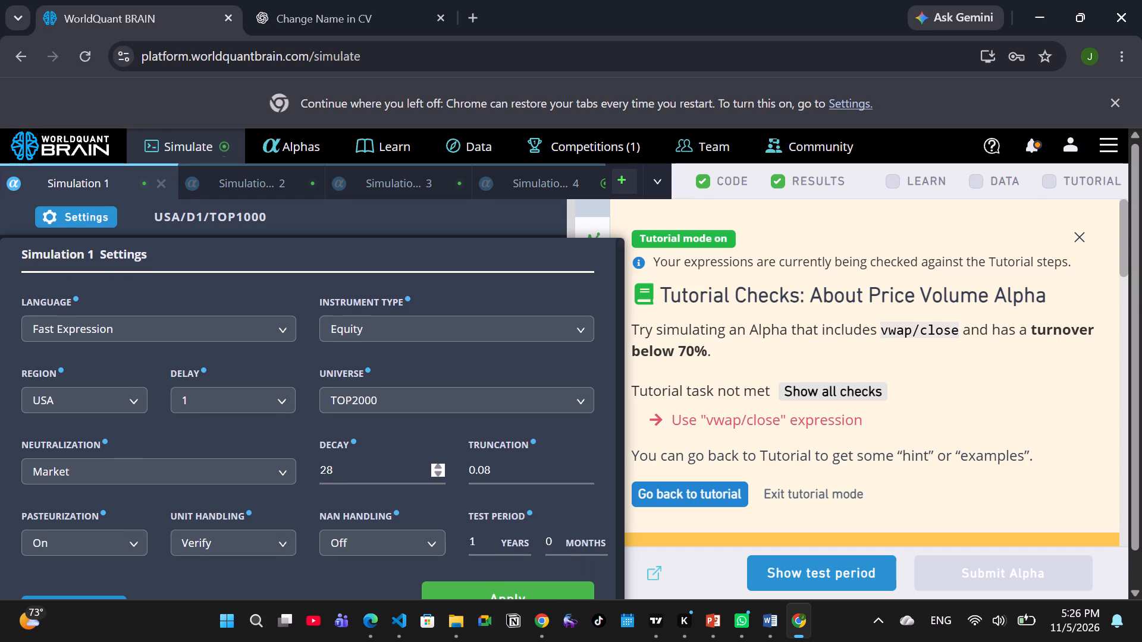
# Apply Simulation 1's edited settings and run the simulation.
pyautogui.click(498, 583)
pyautogui.click(519, 576)
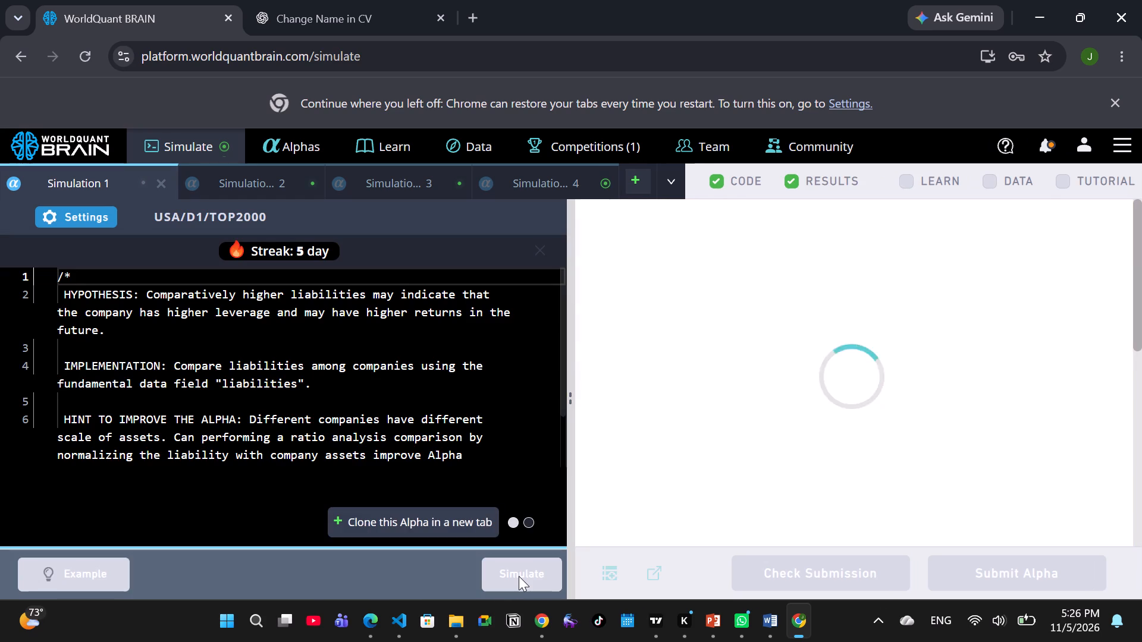
# Set Simulation 2's universe to TOP2000 in its settings, apply the change and run the simulation.
pyautogui.click(239, 190)
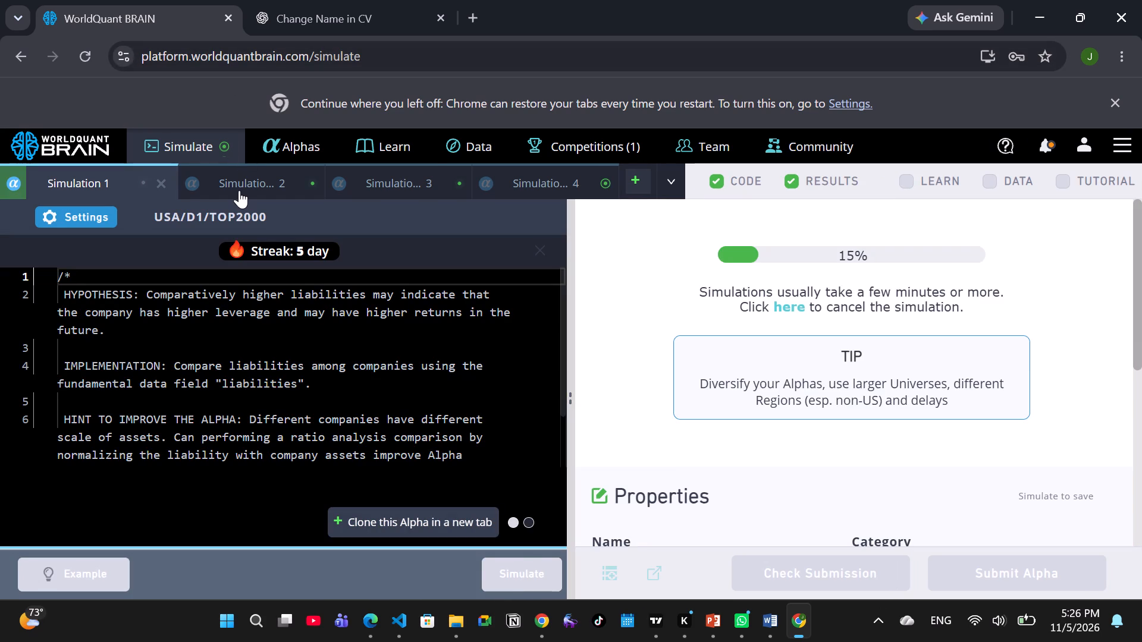
pyautogui.click(81, 216)
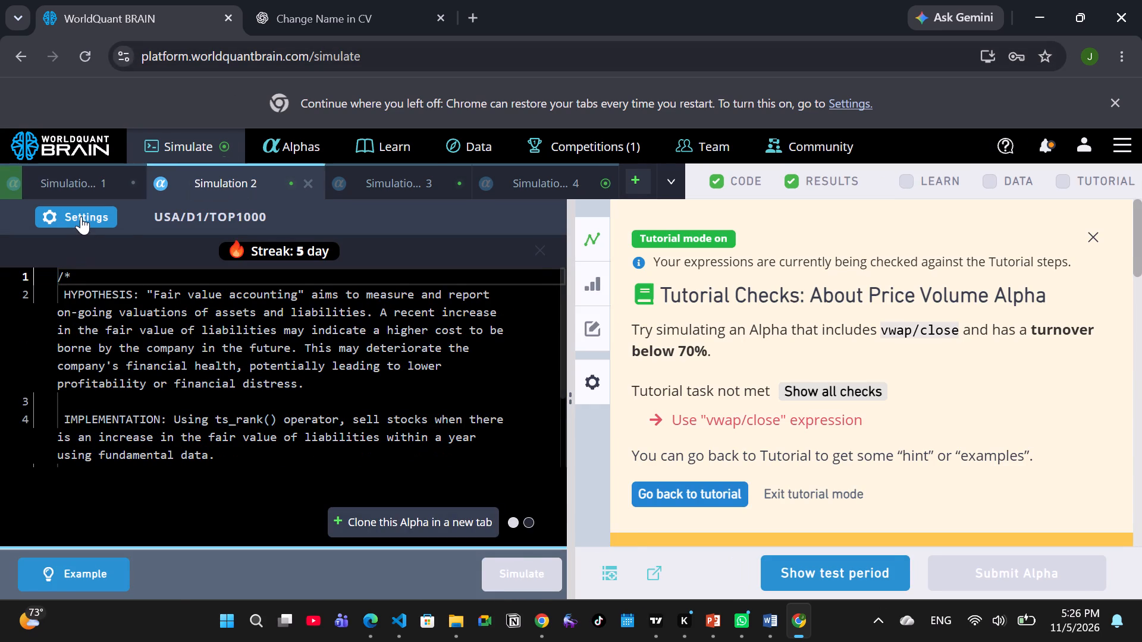
pyautogui.click(392, 420)
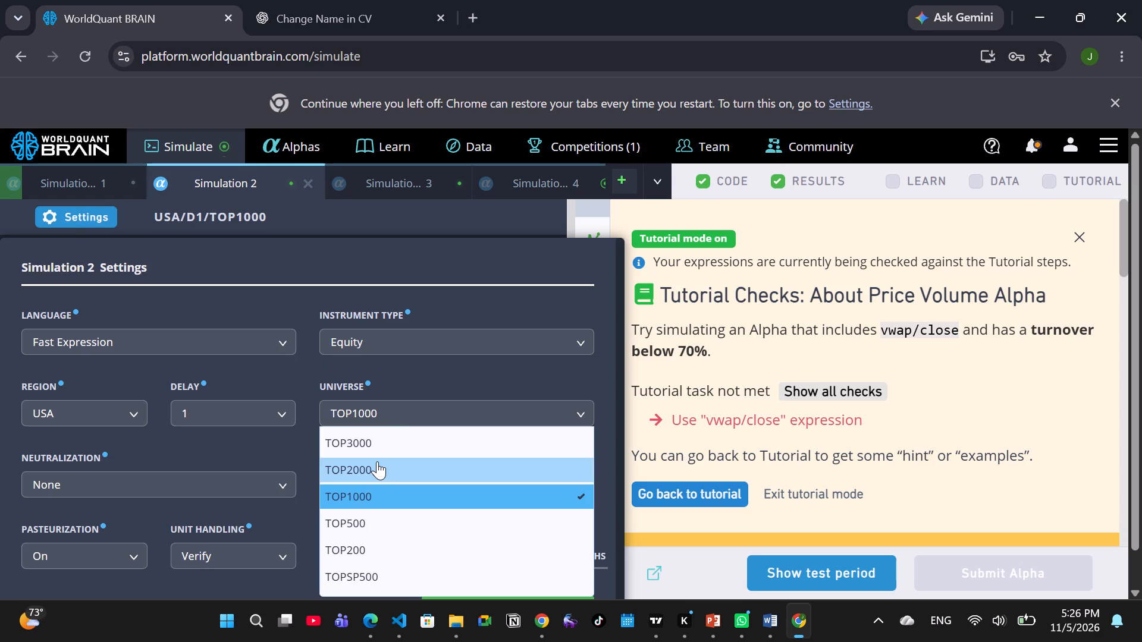
pyautogui.click(377, 461)
pyautogui.scroll(-4, 377, 461)
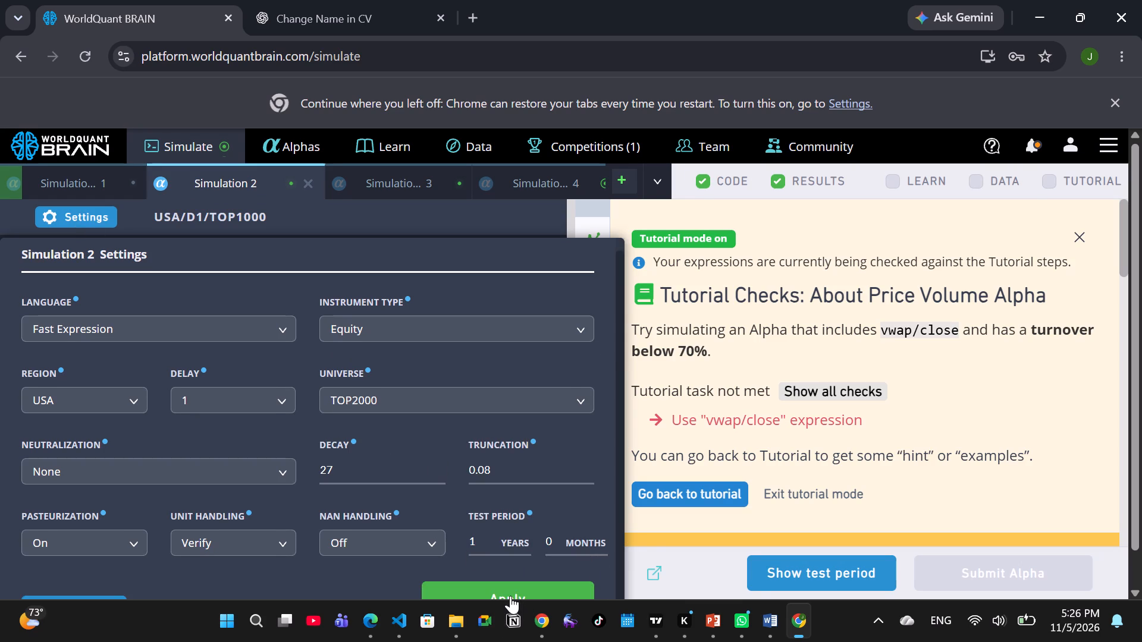
pyautogui.click(510, 596)
pyautogui.click(531, 578)
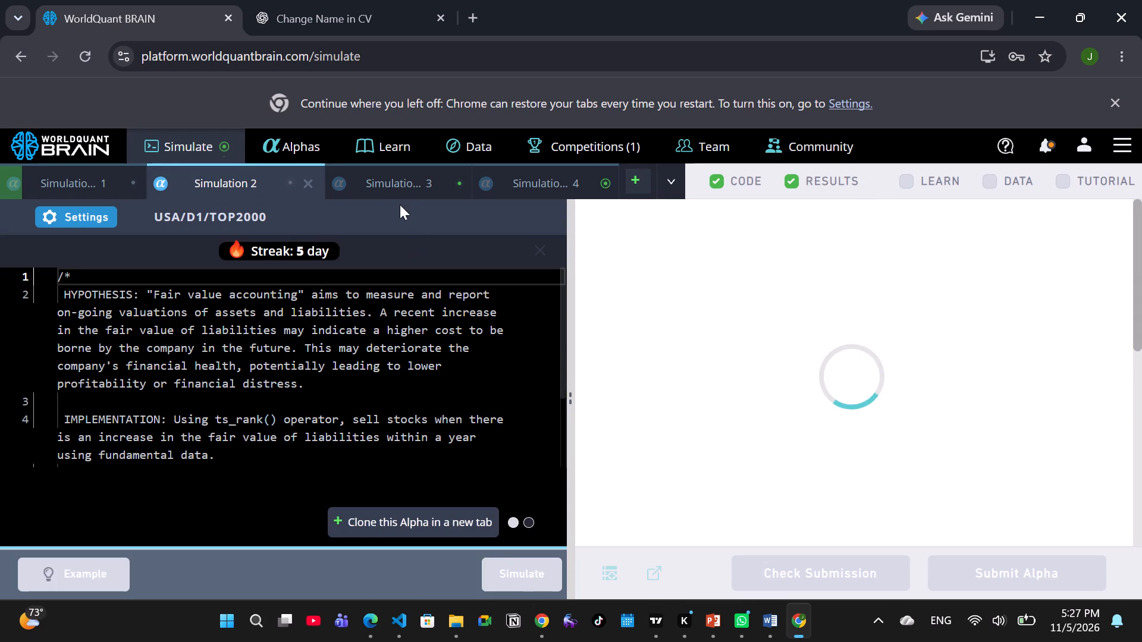
# Set Simulation 3's neutralization to None in its settings, apply the change and run the simulation.
pyautogui.click(385, 182)
pyautogui.click(86, 225)
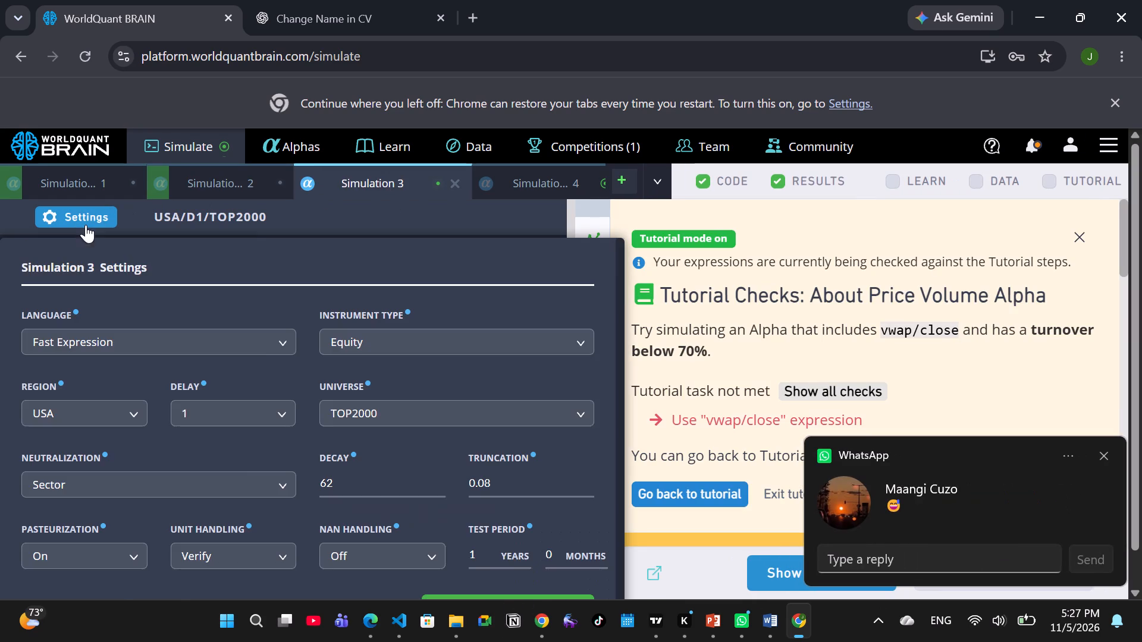
pyautogui.click(256, 478)
pyautogui.click(84, 526)
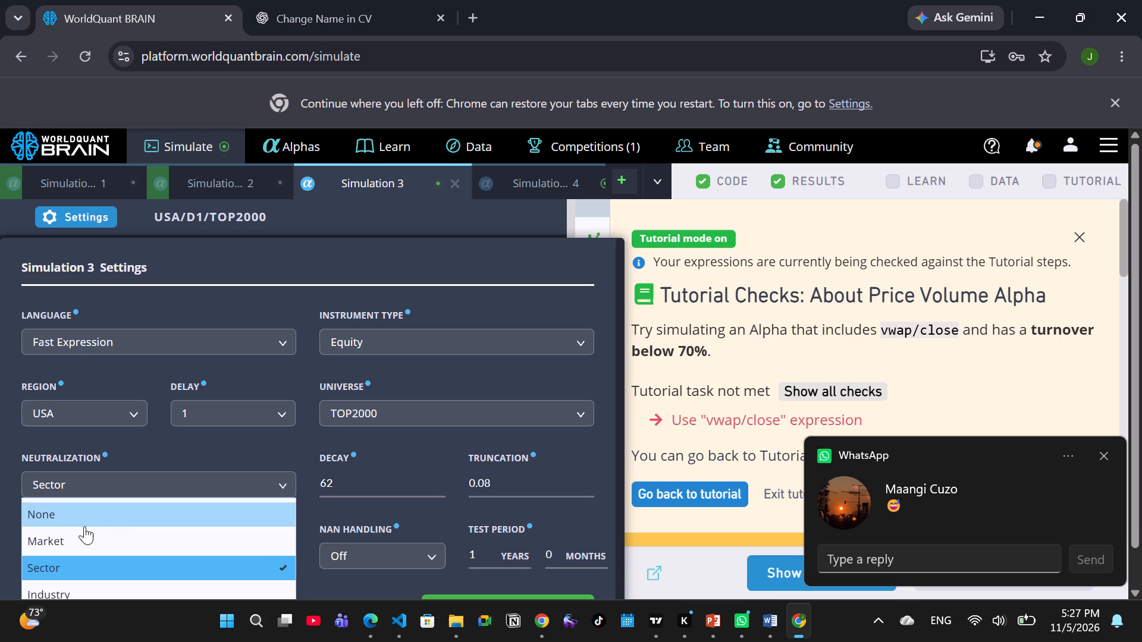
pyautogui.scroll(-3, 418, 499)
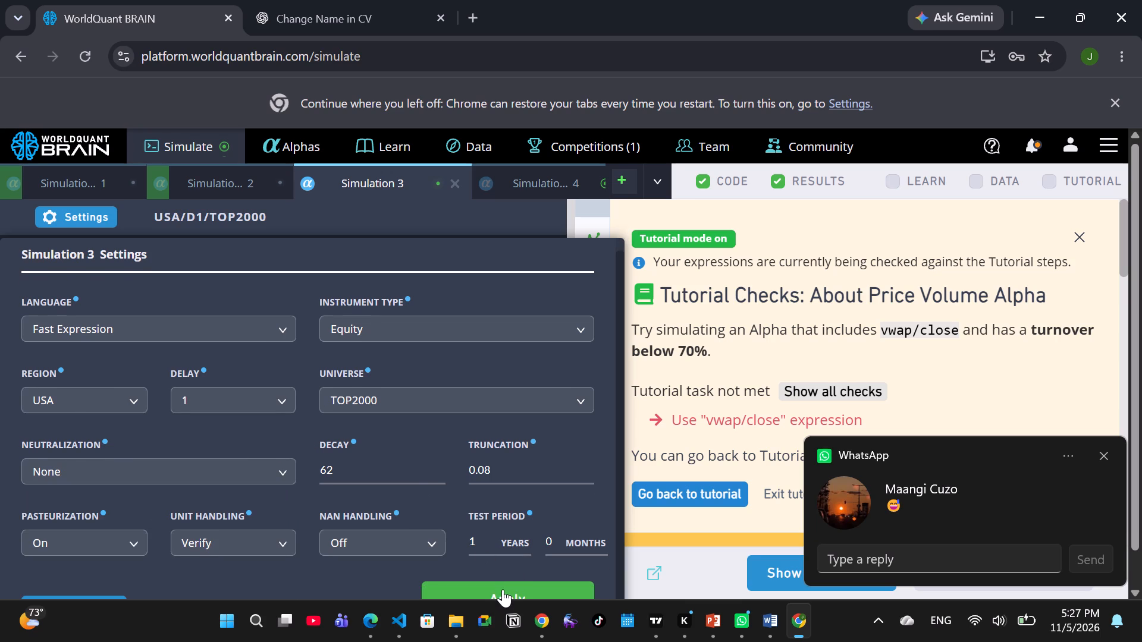
pyautogui.click(504, 588)
pyautogui.click(518, 574)
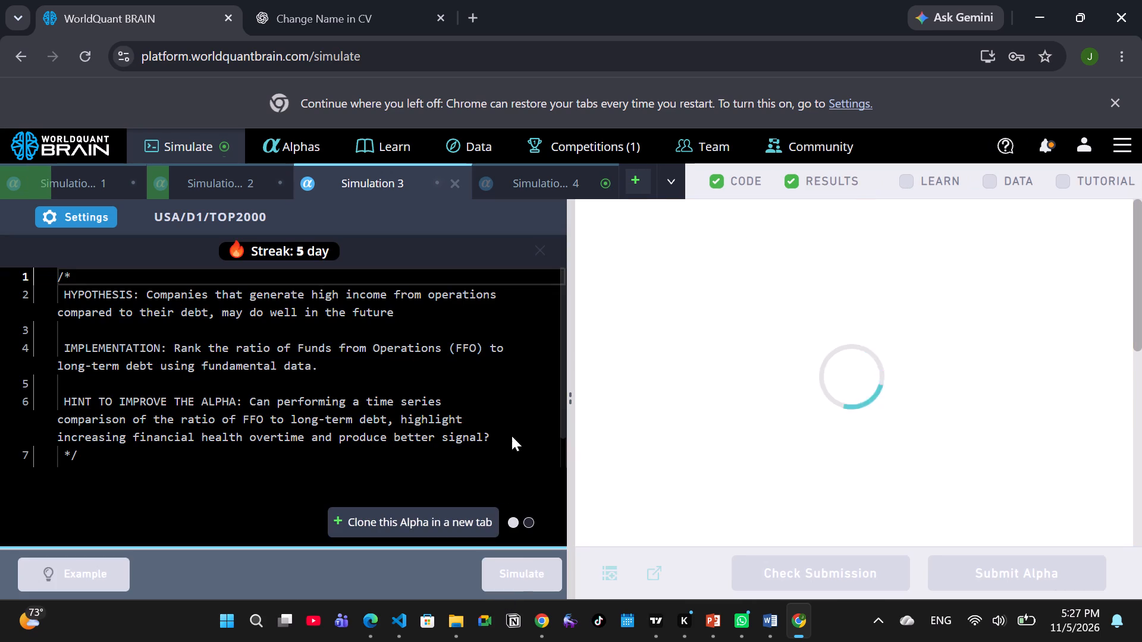
# Set Simulation 4's decay to 53 and neutralization to None in its settings and apply the changes.
pyautogui.click(517, 183)
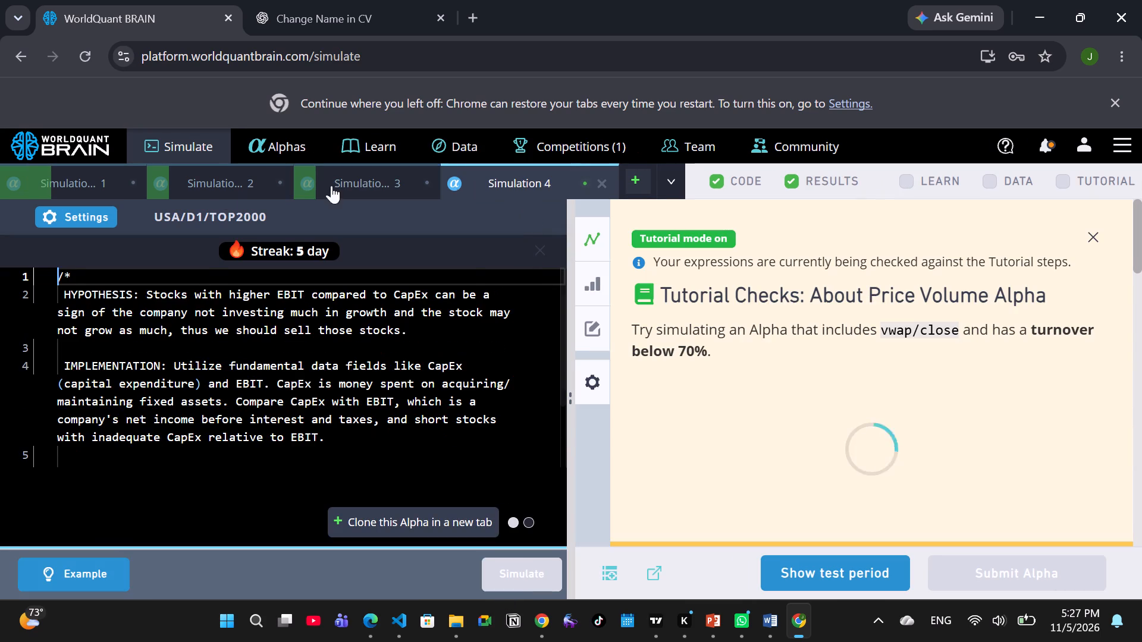
pyautogui.click(103, 209)
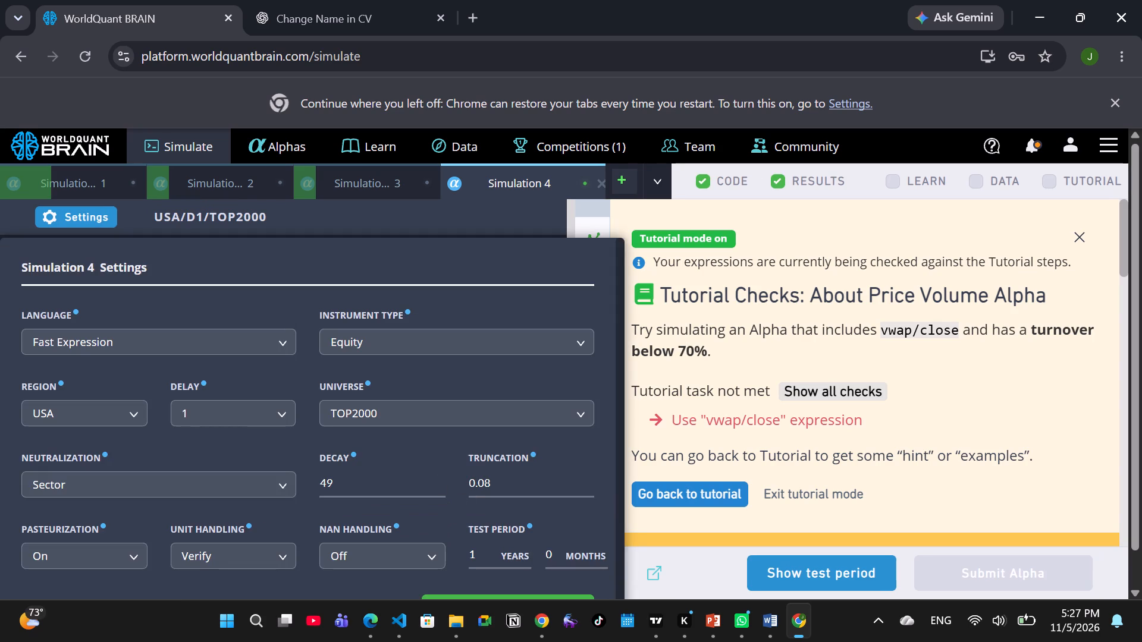
pyautogui.tripleClick(435, 480)
pyautogui.click(435, 480)
pyautogui.click(168, 494)
pyautogui.click(88, 519)
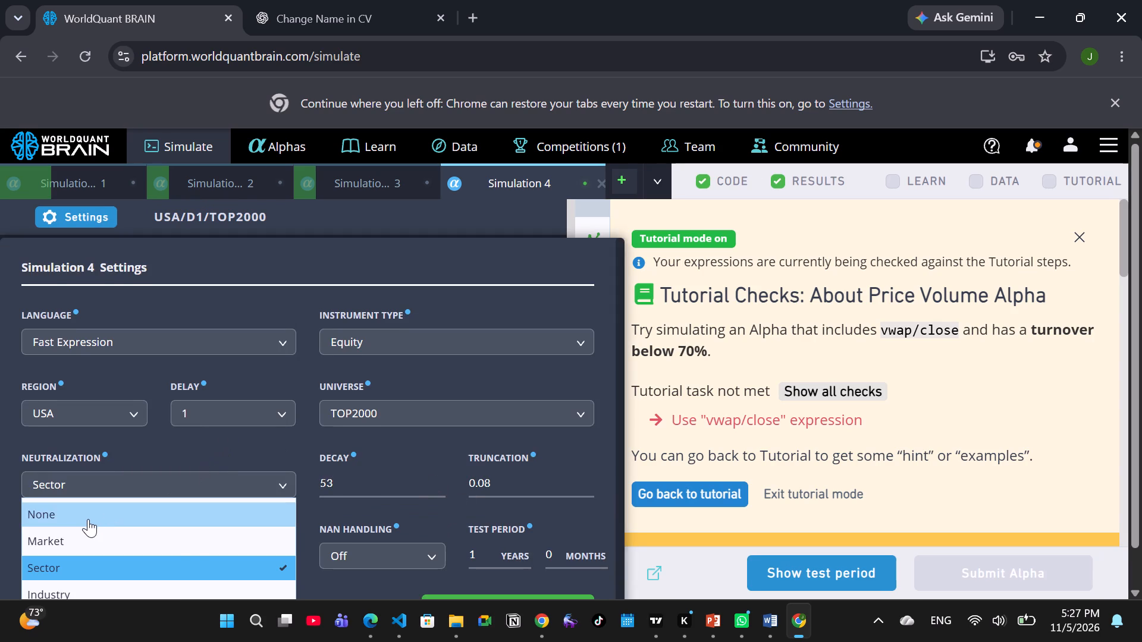
pyautogui.scroll(-2, 416, 501)
pyautogui.click(511, 579)
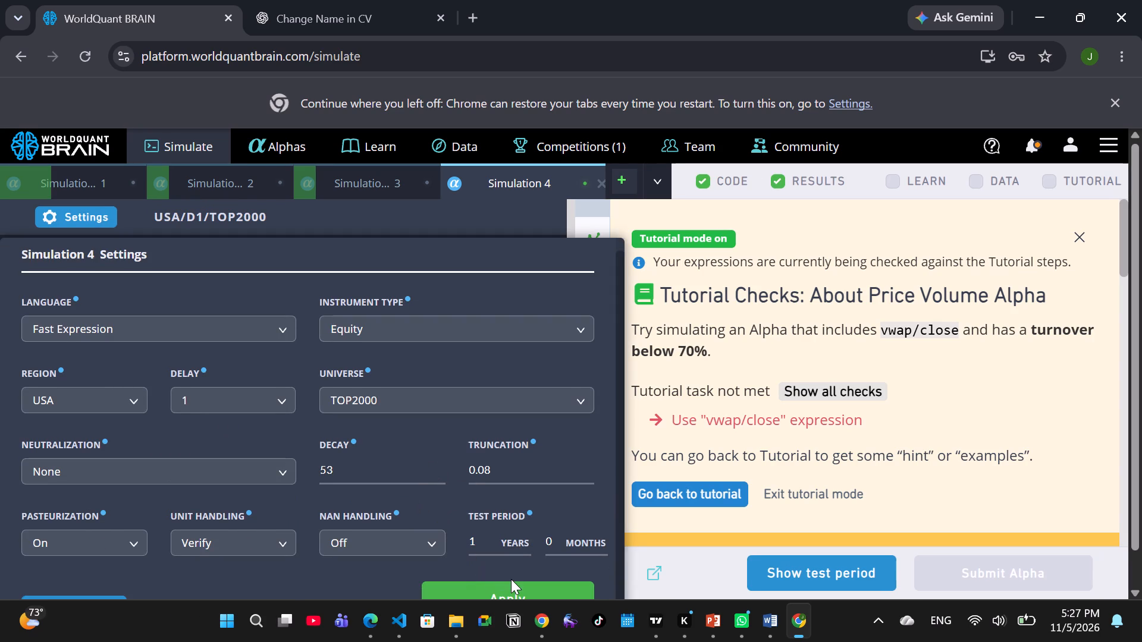
# Apply Simulation 4's settings with decay 53 and universe TOP2000.
pyautogui.click(515, 583)
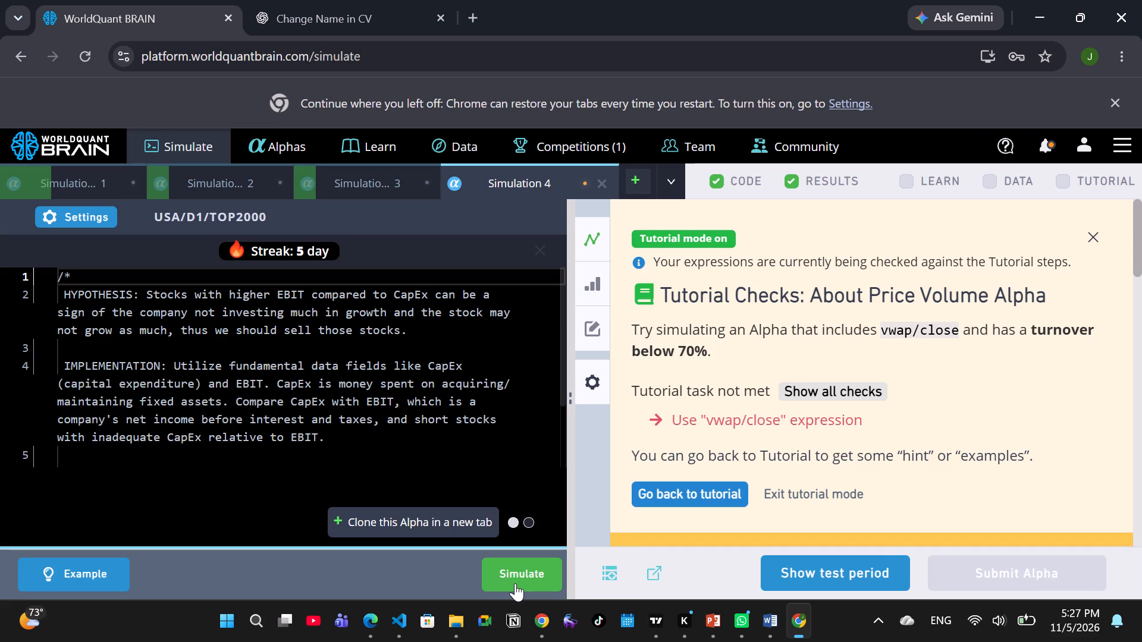
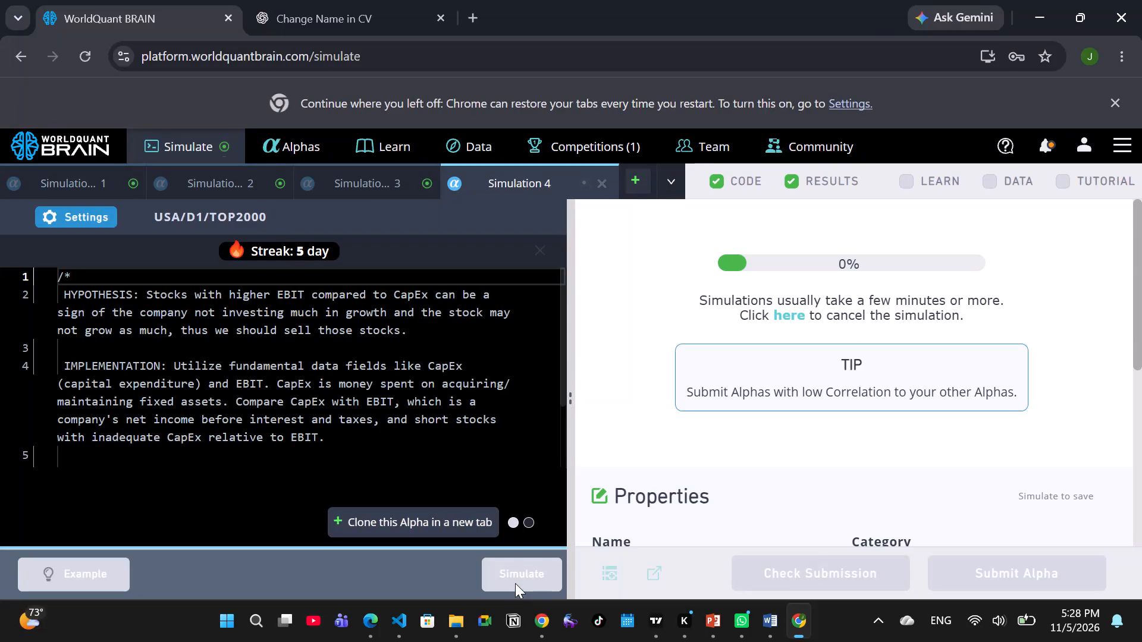
# In Simulation 3's settings, raise the decay to 66 and choose the TOP1000 universe.
pyautogui.click(379, 173)
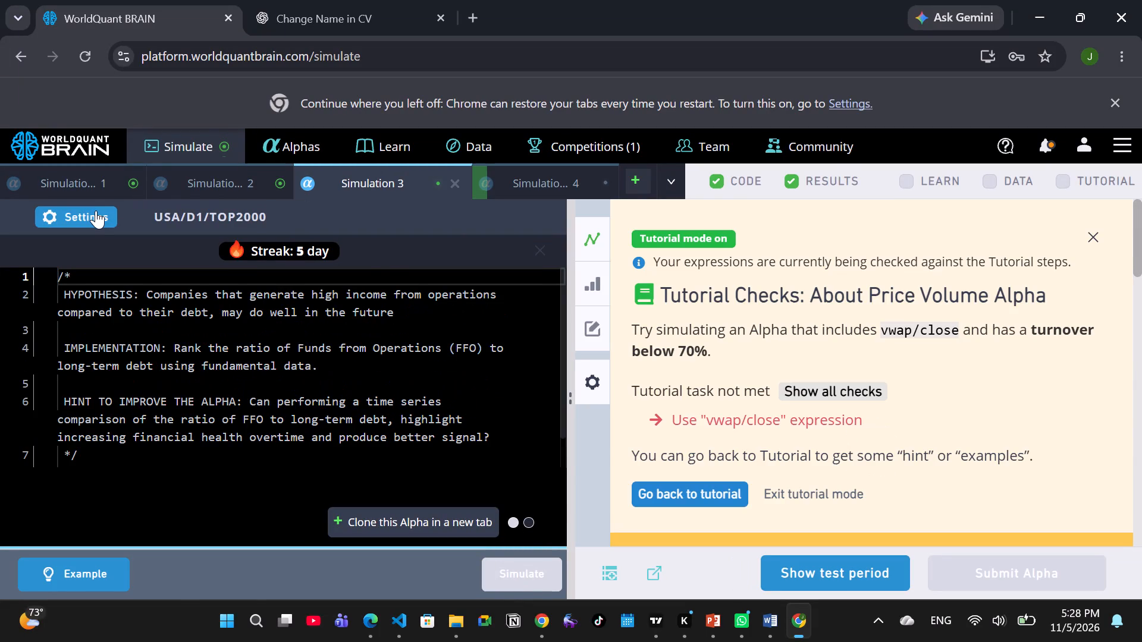
pyautogui.click(96, 210)
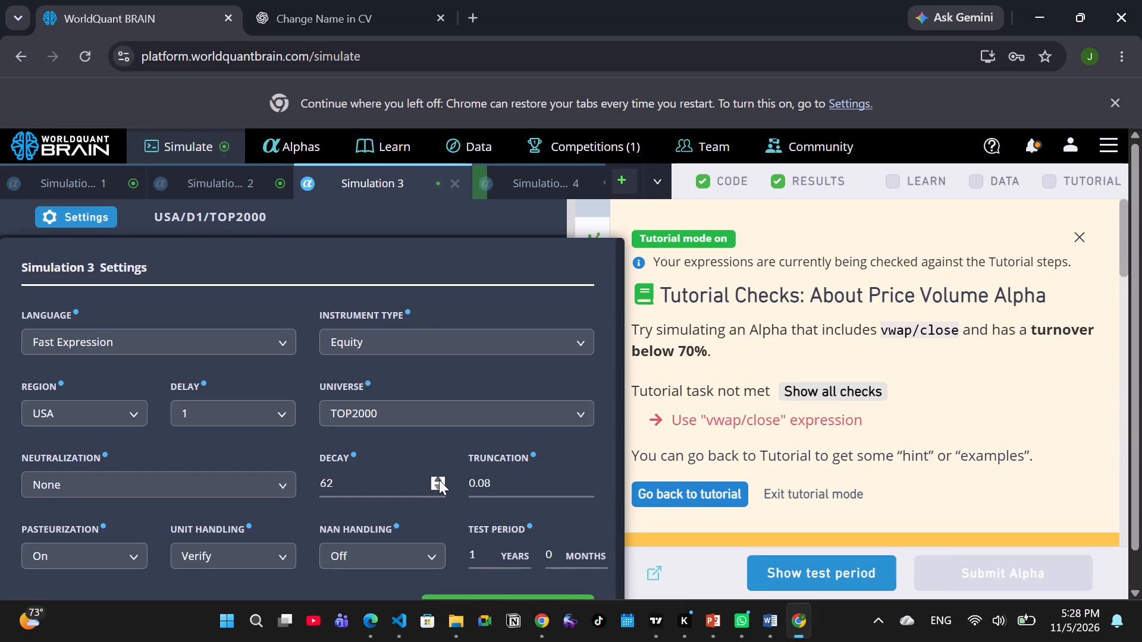
pyautogui.tripleClick(439, 480)
pyautogui.click(439, 480)
pyautogui.click(521, 406)
pyautogui.click(359, 505)
pyautogui.scroll(-1, 496, 494)
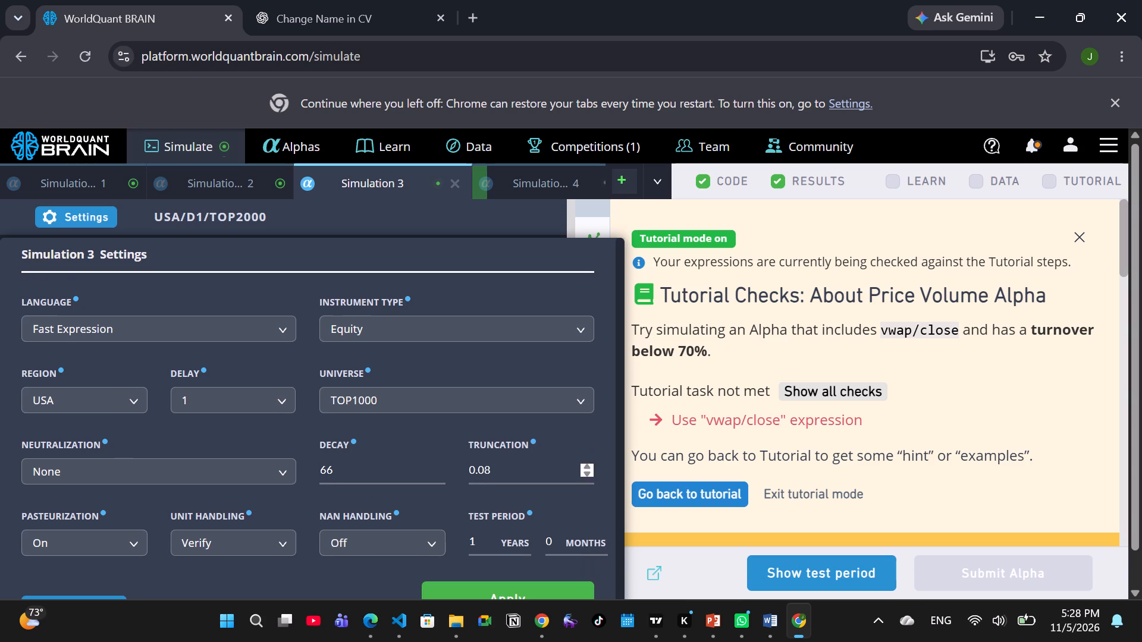
pyautogui.scroll(-2, 496, 494)
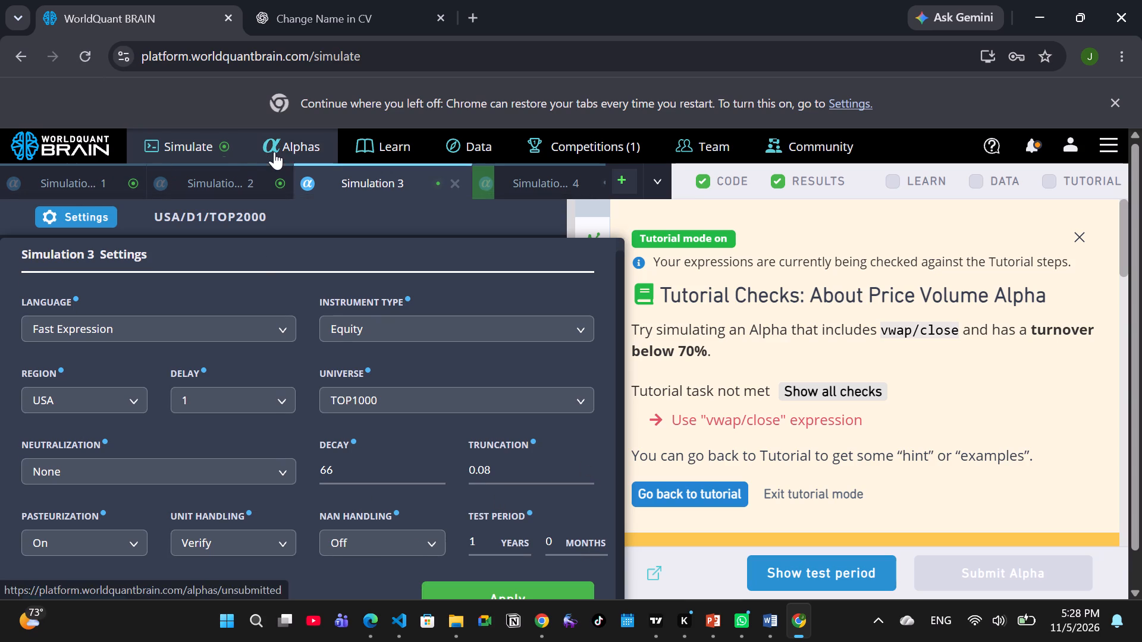
# Switch to Simulation 1 and review its code down to the alpha expression.
pyautogui.click(105, 185)
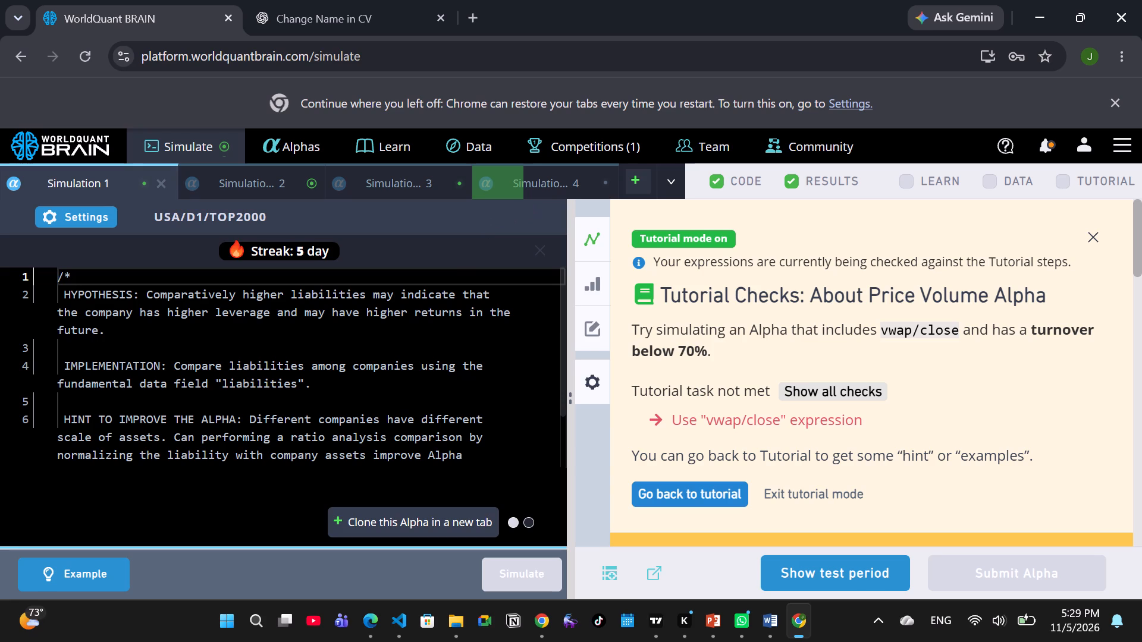
pyautogui.scroll(-2, 322, 355)
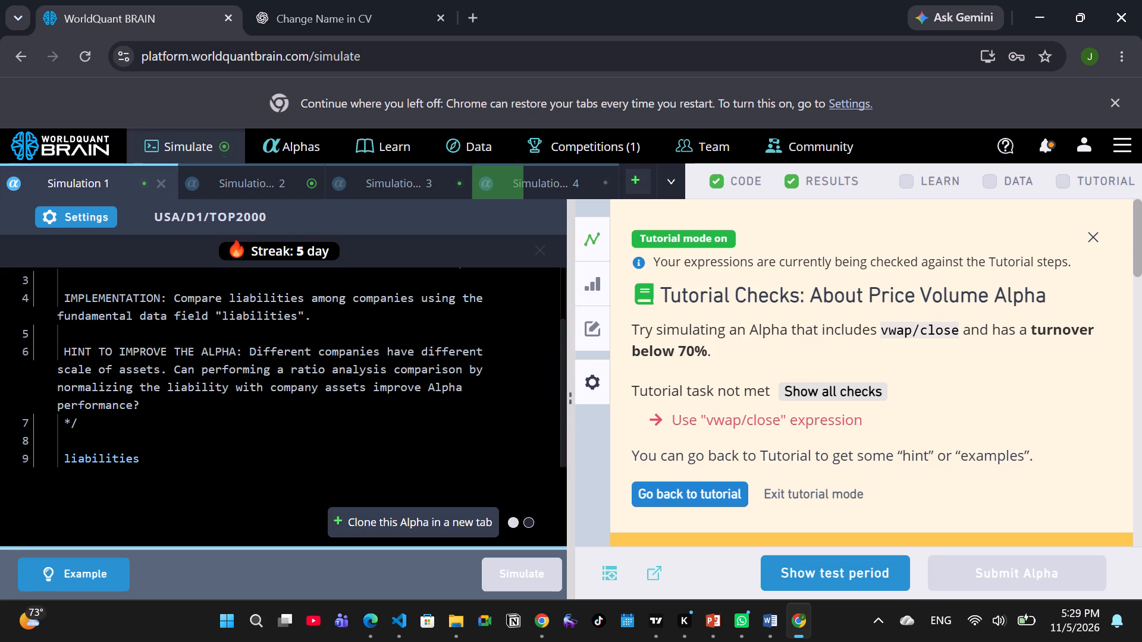
# Show the tutorial chapter alongside Simulation 1's code to view its current task.
pyautogui.click(1069, 187)
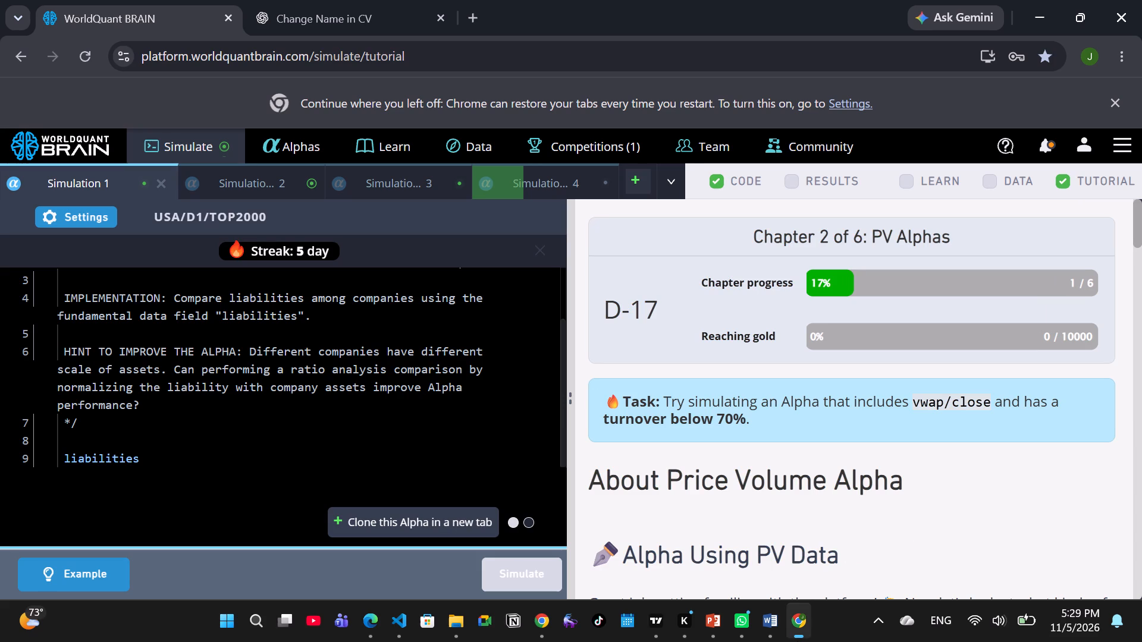
pyautogui.hscroll(1, 861, 486)
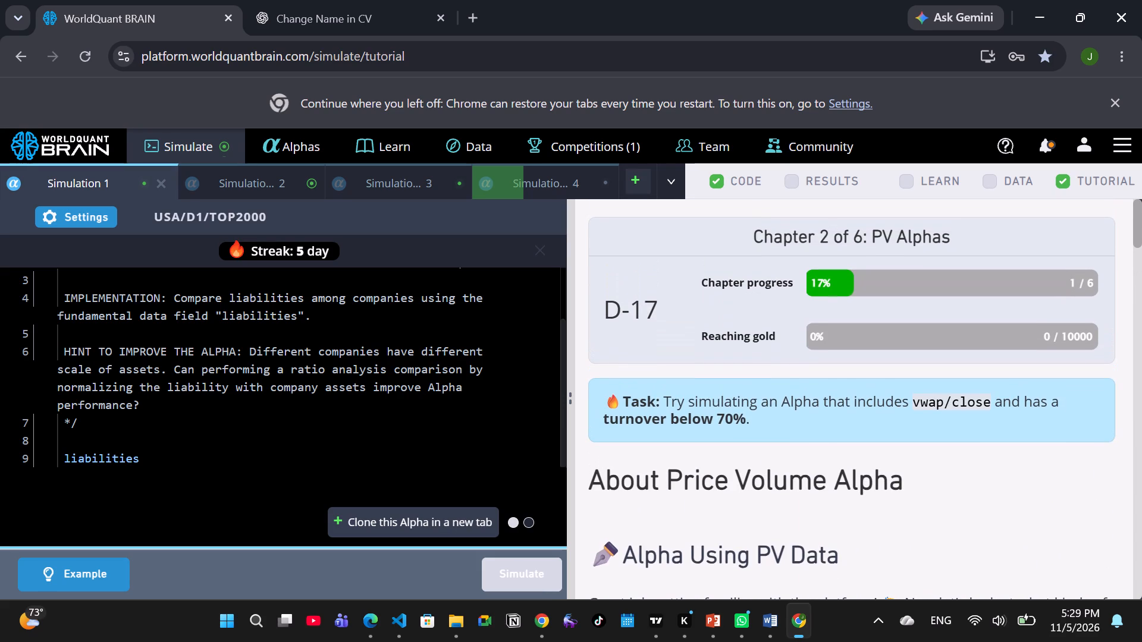
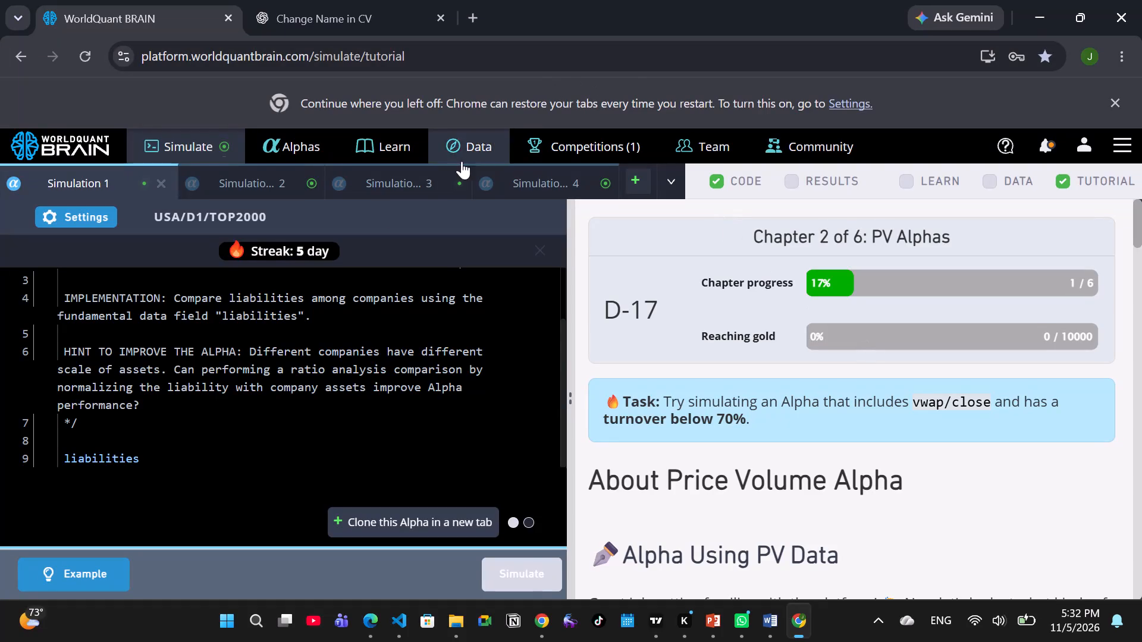
# Set Simulation 1's neutralization to Sector, apply the settings and run the simulation.
pyautogui.click(99, 221)
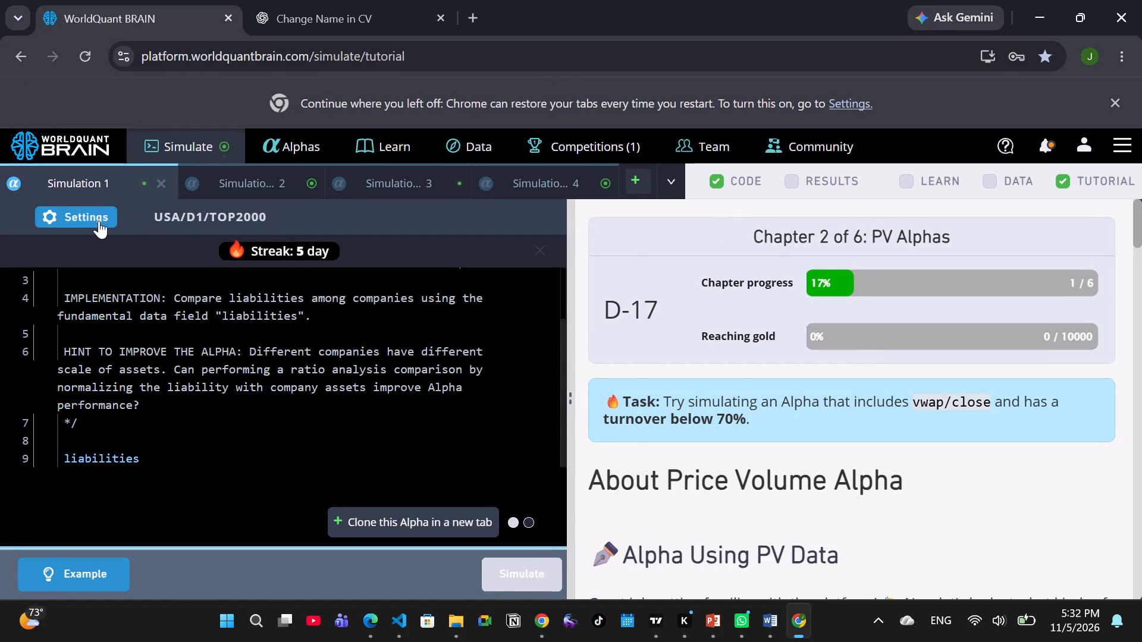
pyautogui.click(278, 487)
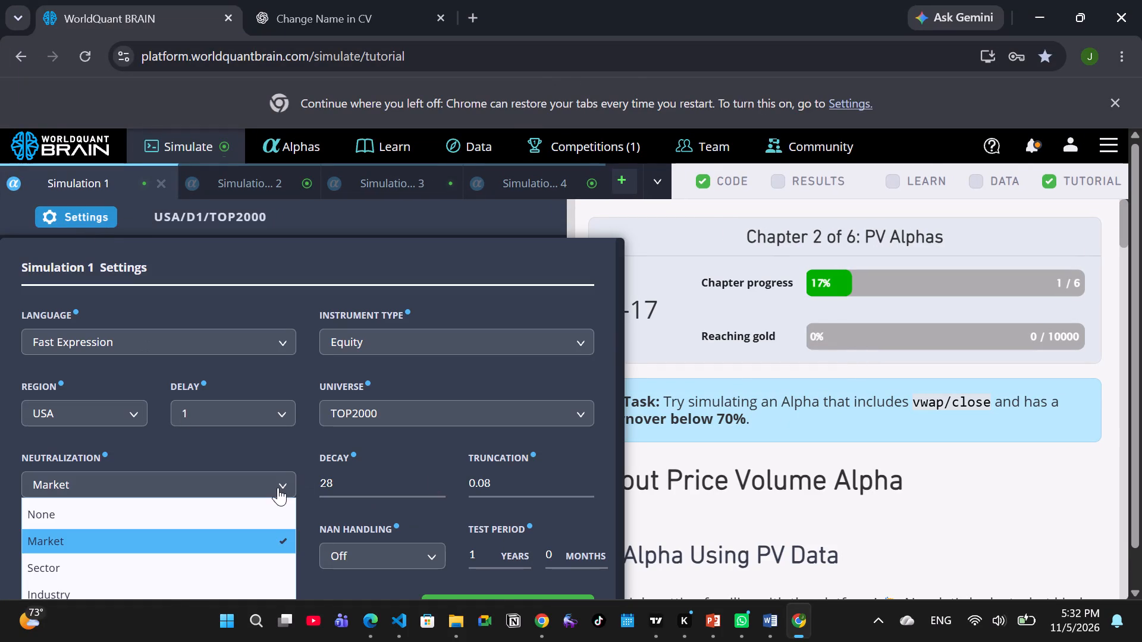
pyautogui.click(96, 562)
pyautogui.scroll(-2, 437, 529)
pyautogui.click(470, 584)
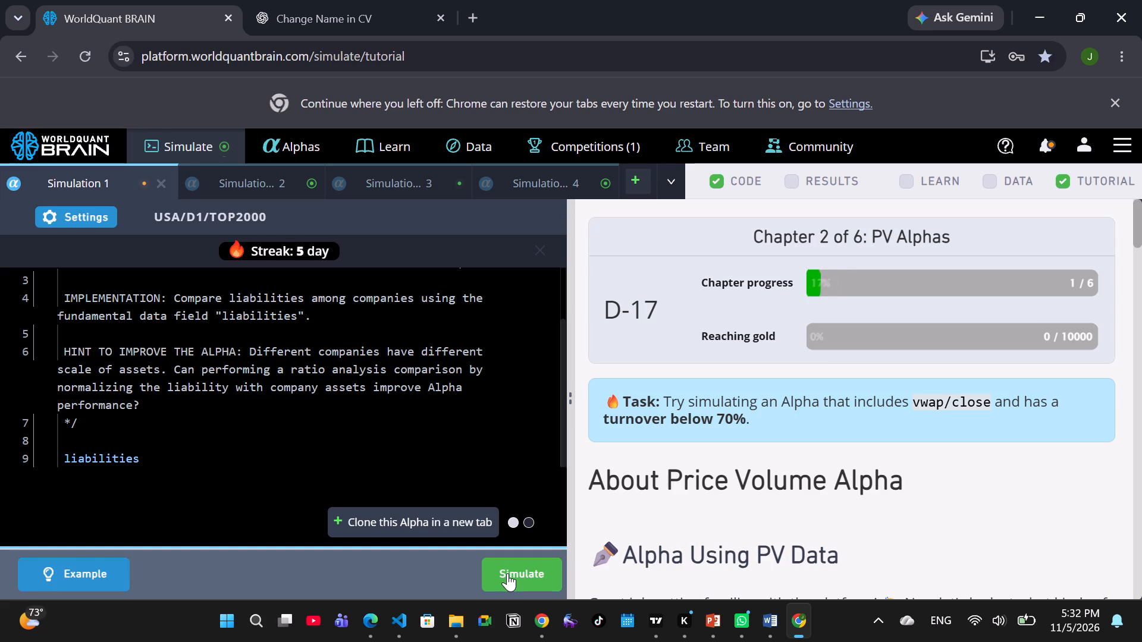
pyautogui.click(507, 573)
# Switch to Simulation 2, change its universe to TOP1000, apply the settings and run the simulation.
pyautogui.click(238, 185)
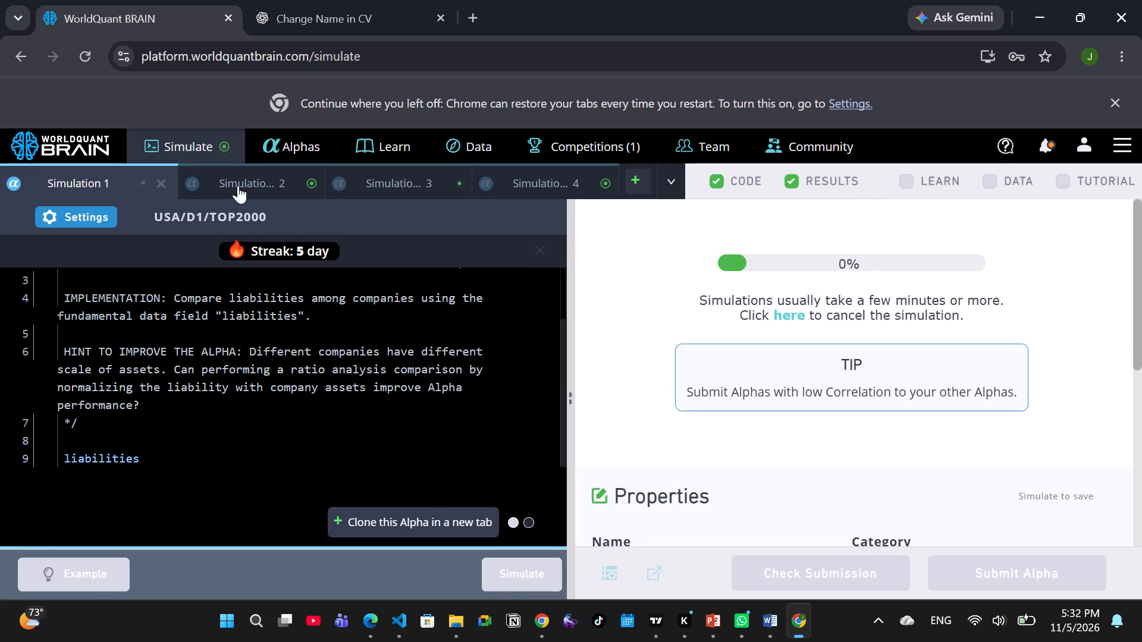
pyautogui.click(99, 218)
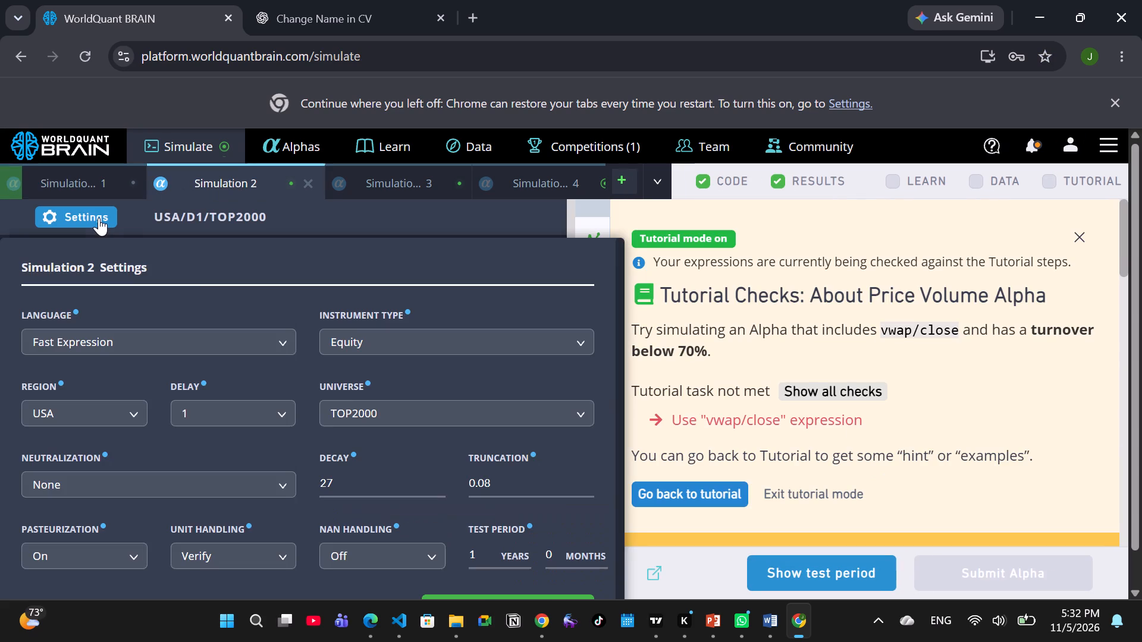
pyautogui.click(387, 414)
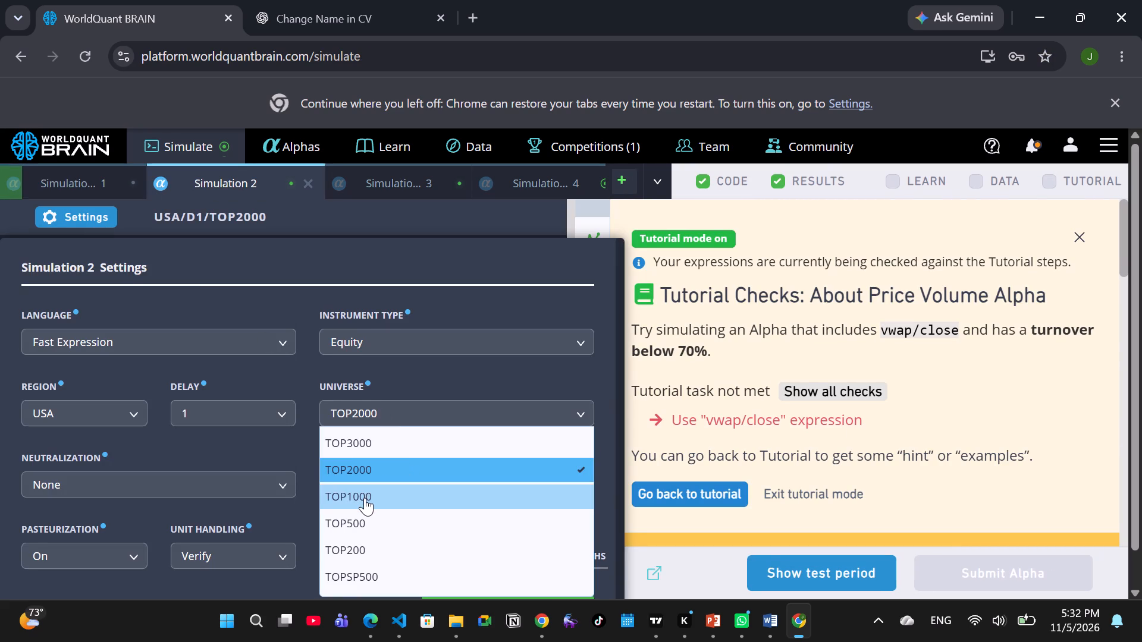
pyautogui.click(365, 498)
pyautogui.scroll(-4, 464, 499)
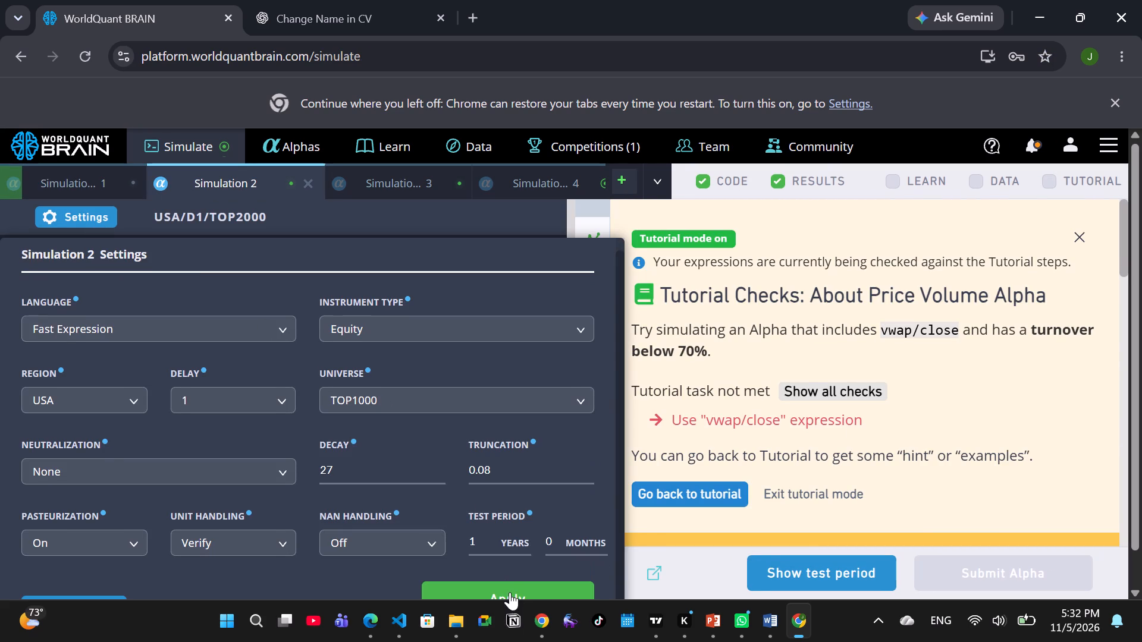
pyautogui.click(510, 592)
pyautogui.click(524, 577)
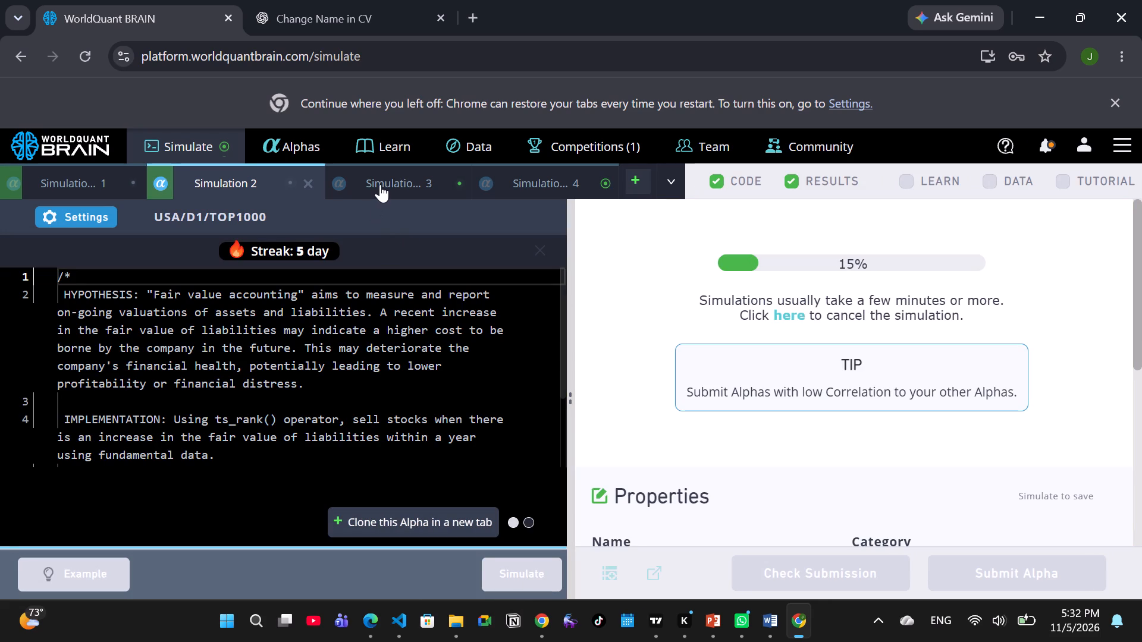
# Set Simulation 2's decay to 21 and apply the settings.
pyautogui.click(77, 210)
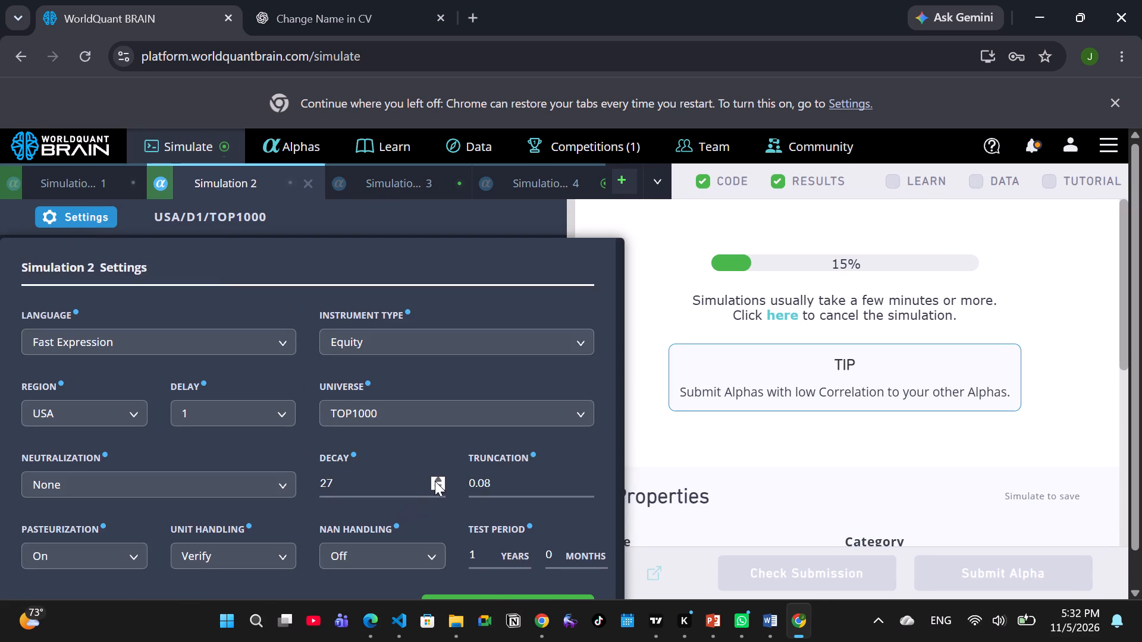
pyautogui.tripleClick(435, 481)
pyautogui.scroll(-1, 435, 481)
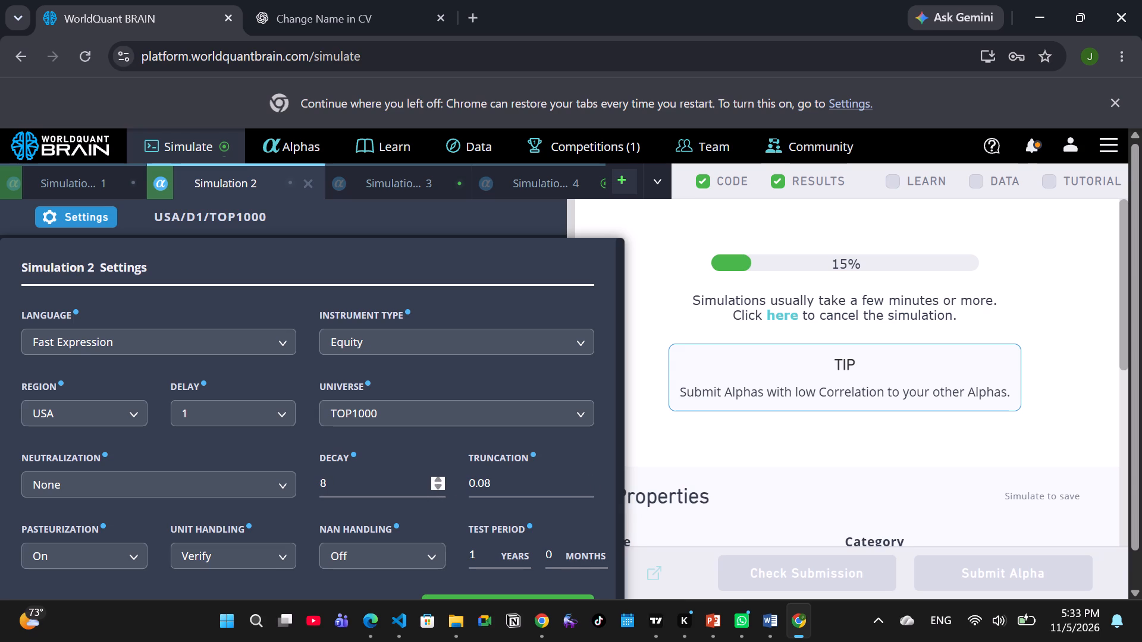
pyautogui.click(439, 477)
pyautogui.scroll(-3, 627, 503)
pyautogui.scroll(-1, 537, 537)
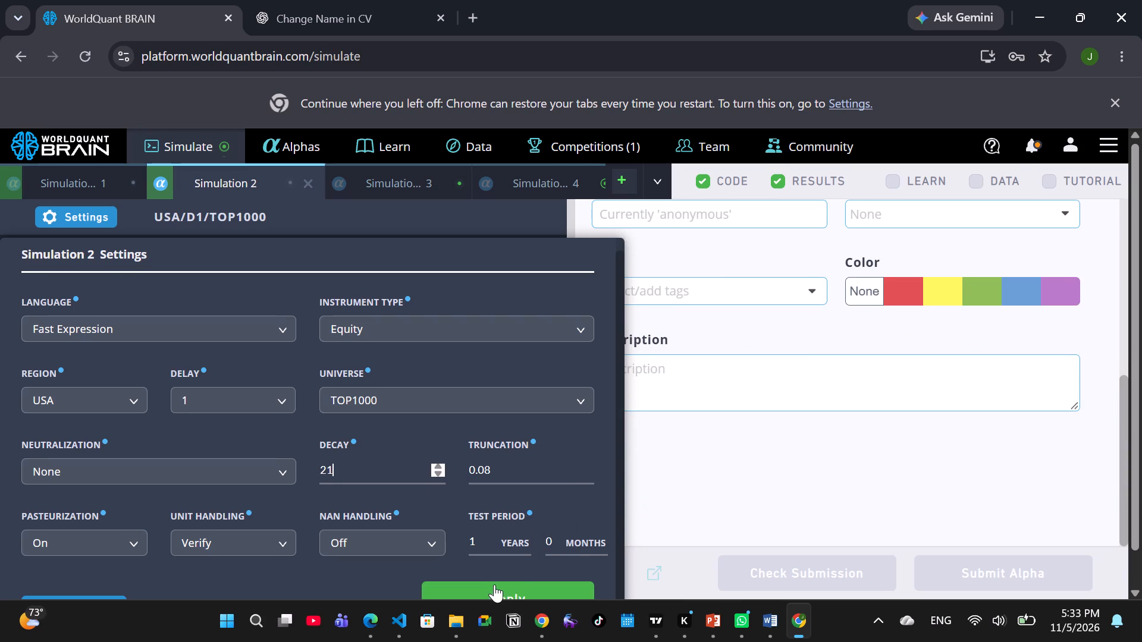
pyautogui.click(493, 586)
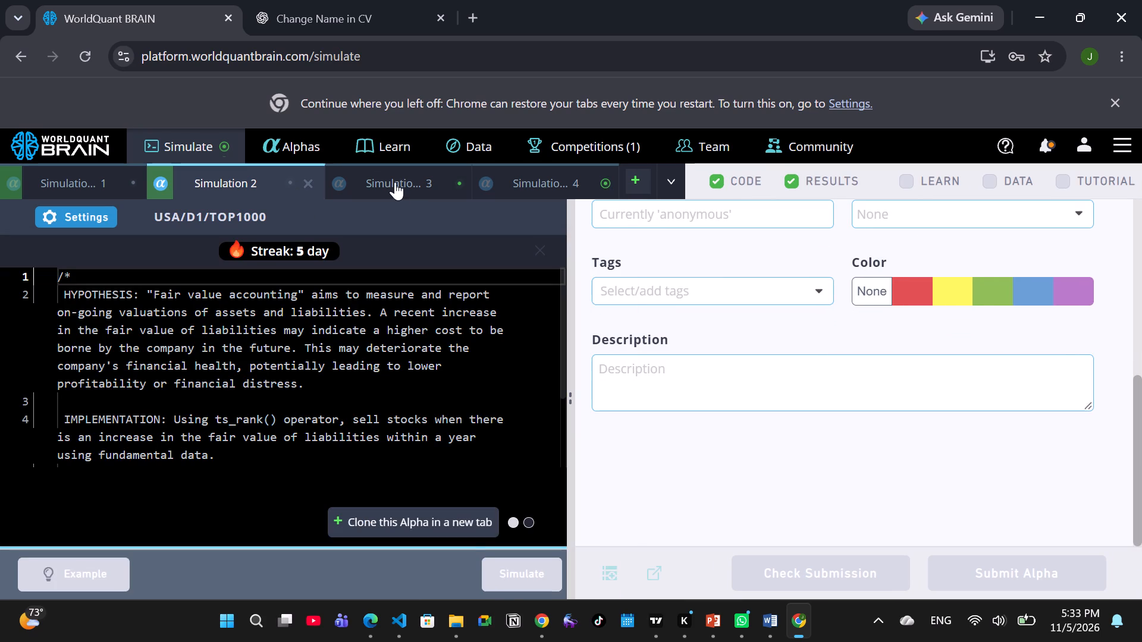
# Switch to Simulation 3.
pyautogui.click(398, 187)
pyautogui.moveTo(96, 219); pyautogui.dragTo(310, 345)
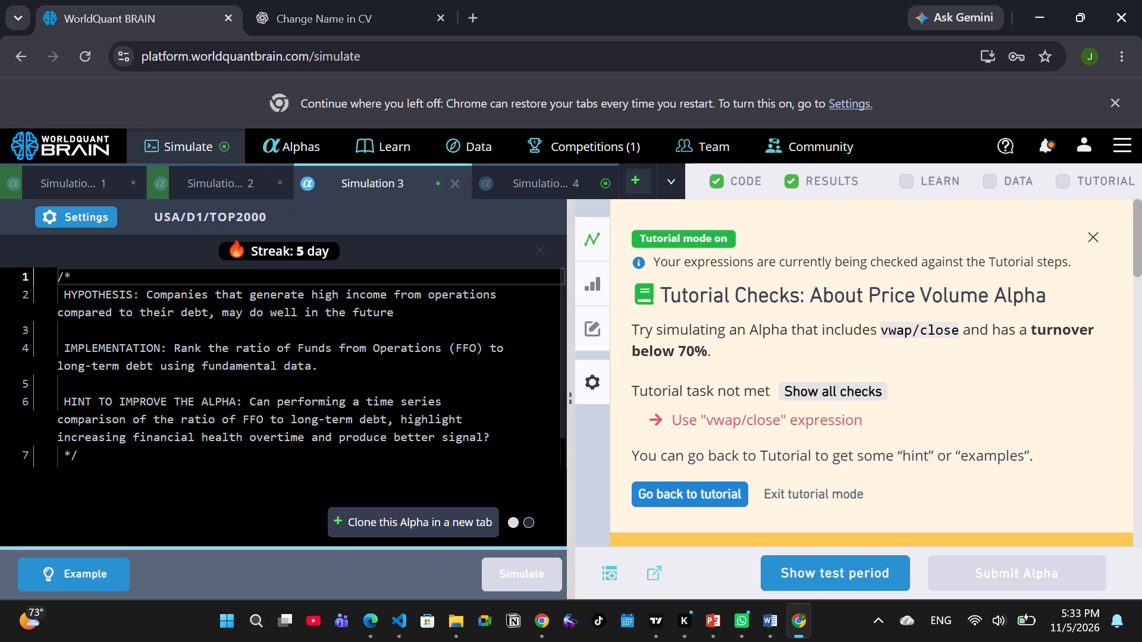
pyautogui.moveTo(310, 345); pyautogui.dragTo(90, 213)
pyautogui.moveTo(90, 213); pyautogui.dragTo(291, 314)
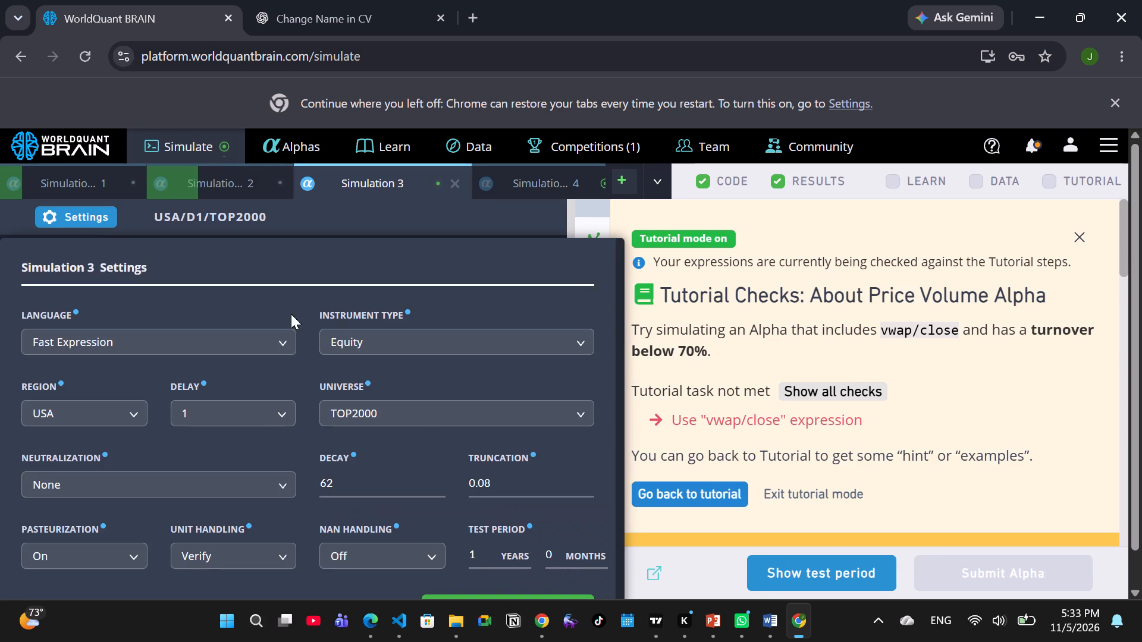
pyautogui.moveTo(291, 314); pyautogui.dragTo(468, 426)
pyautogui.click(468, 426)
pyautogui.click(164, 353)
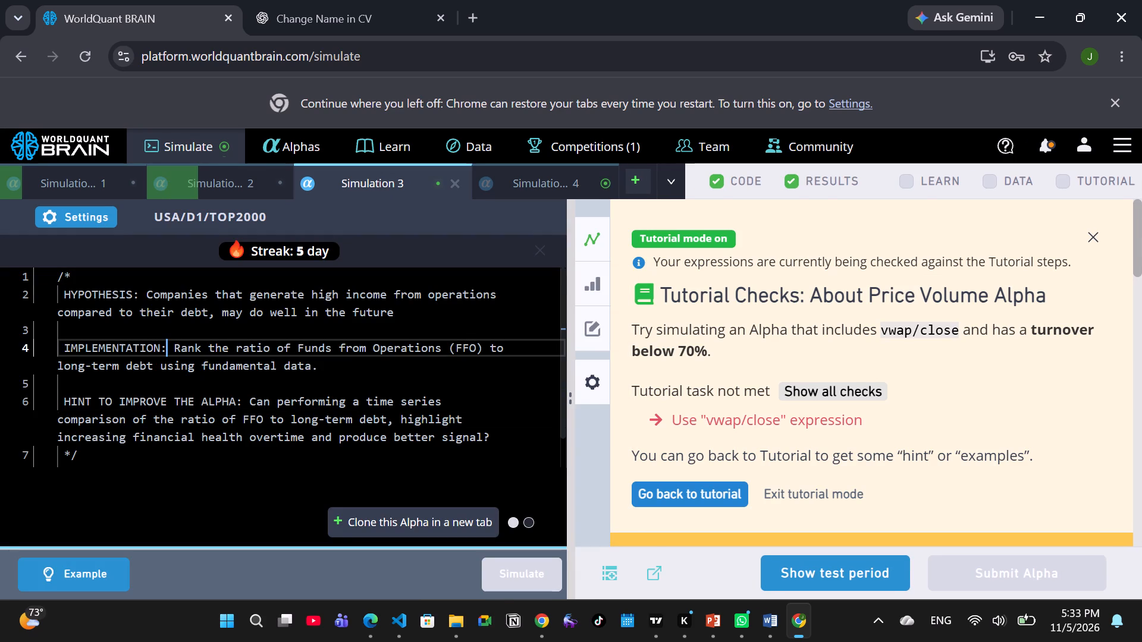
# Change Simulation 3's universe to TOP500, apply the settings and run the simulation.
pyautogui.click(115, 224)
pyautogui.click(452, 415)
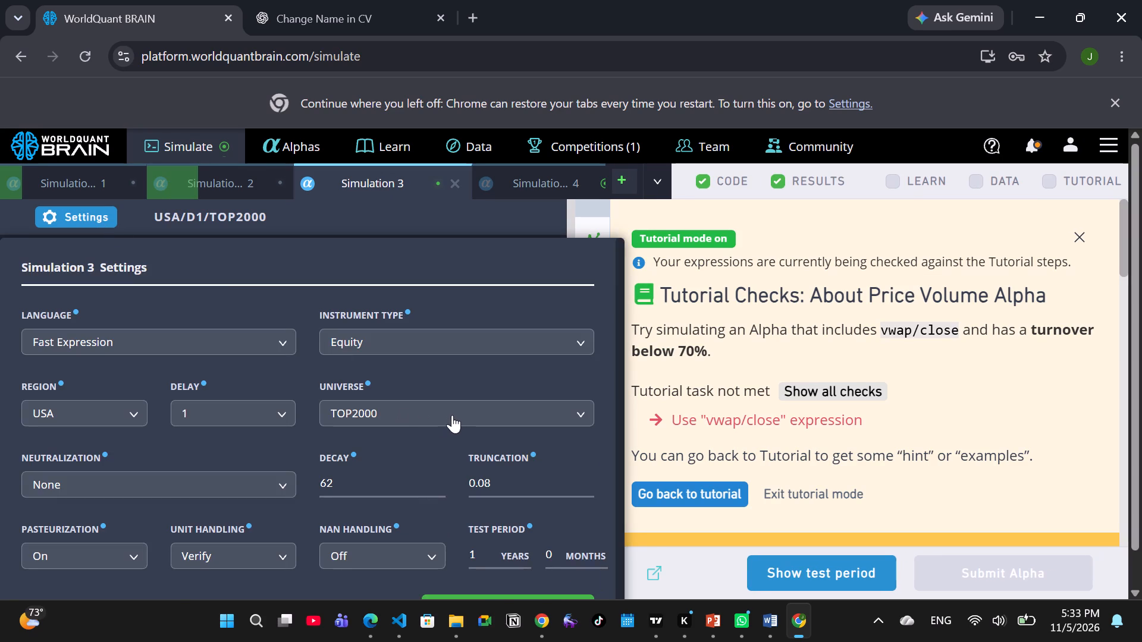
pyautogui.click(378, 512)
pyautogui.scroll(-1, 445, 561)
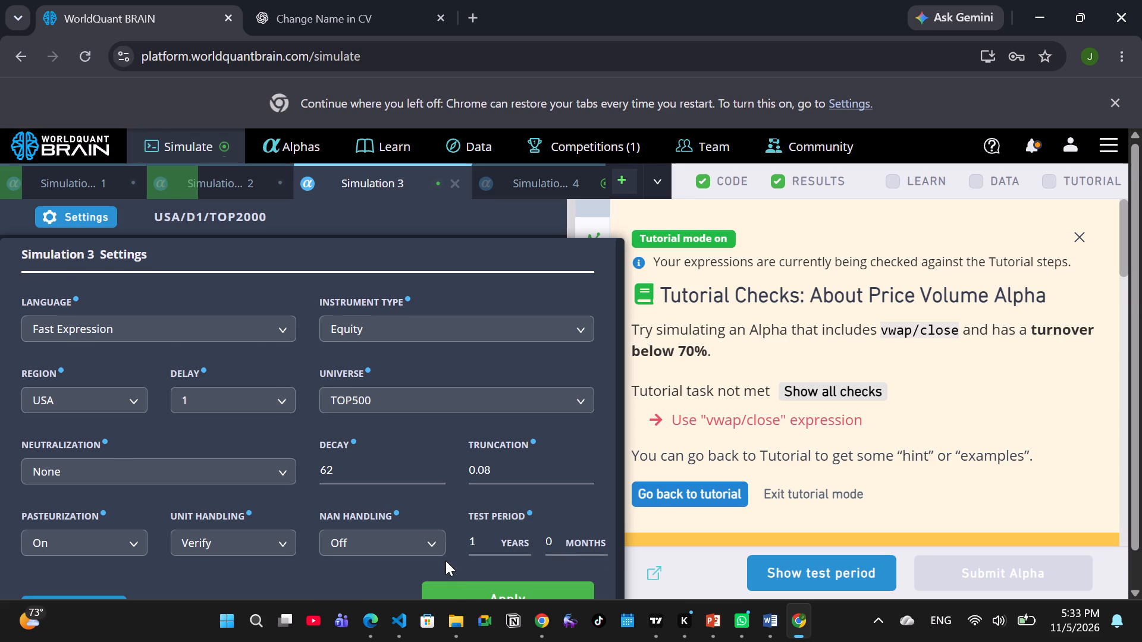
pyautogui.click(474, 594)
pyautogui.click(532, 564)
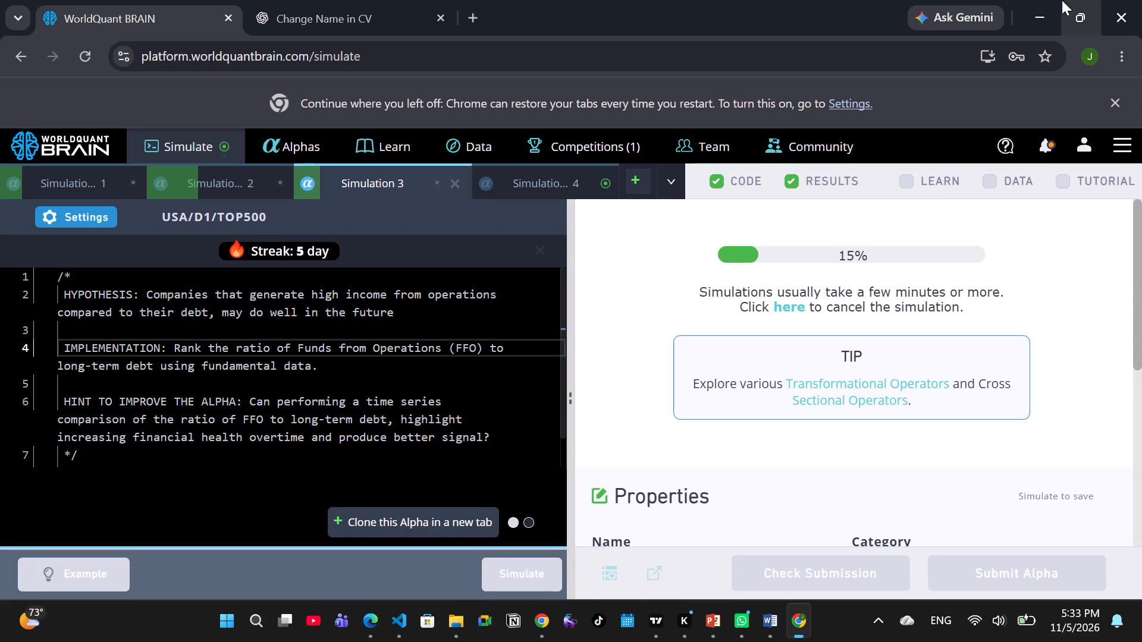
# Minimize the WorldQuant BRAIN and OneForma browser windows.
pyautogui.click(1038, 16)
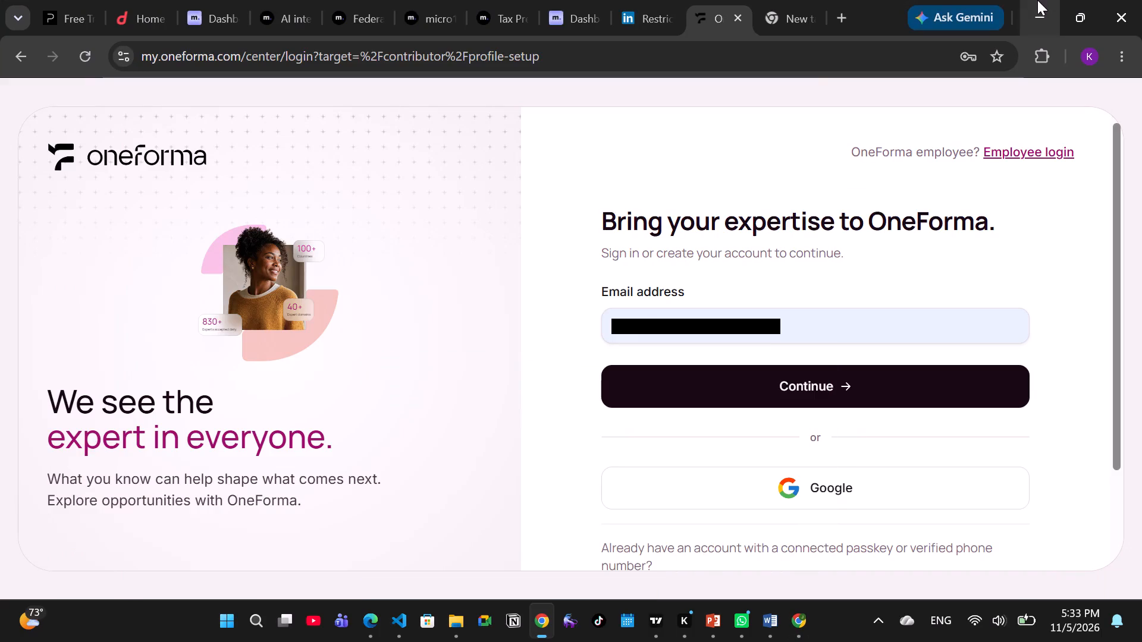
pyautogui.click(1037, 0)
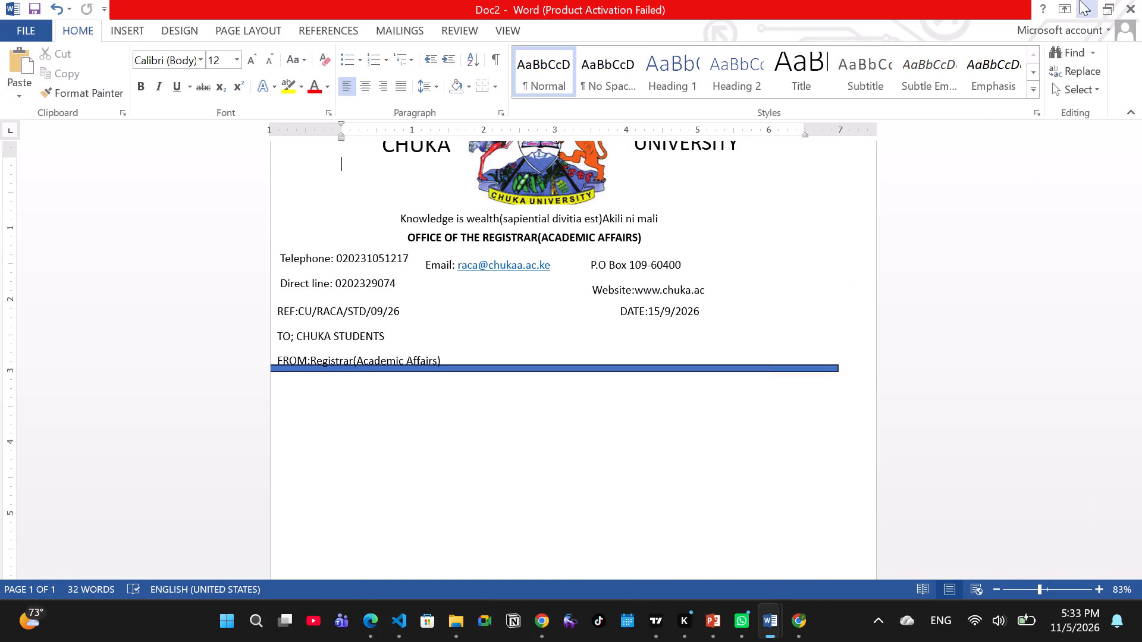